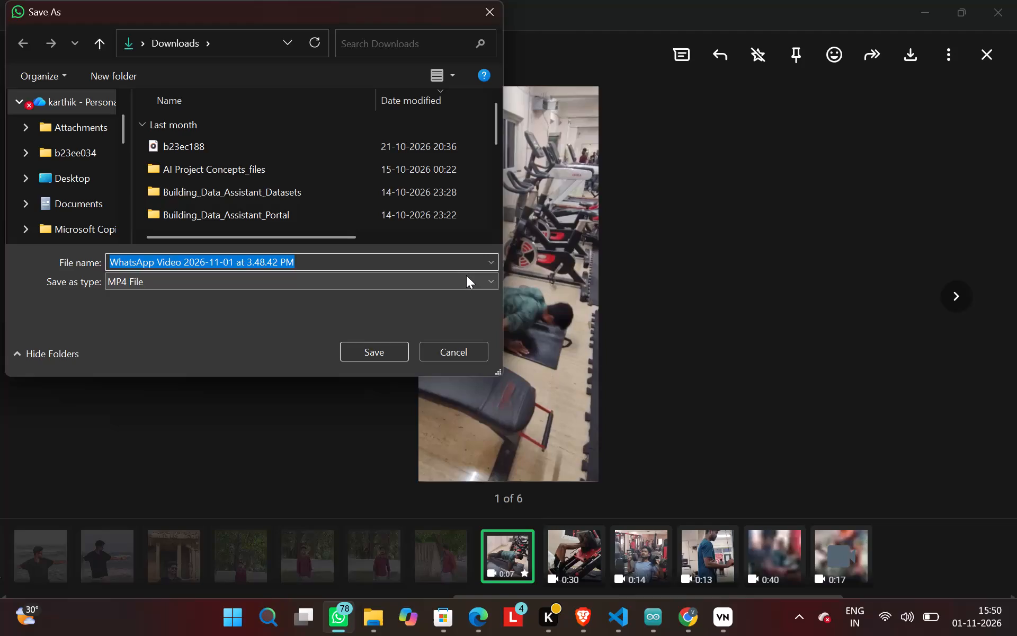
Replace the suggested file name of the first gym video, the MP4 being saved to Downloads, with gym.
{"action": "key", "text": "BackSpace"}
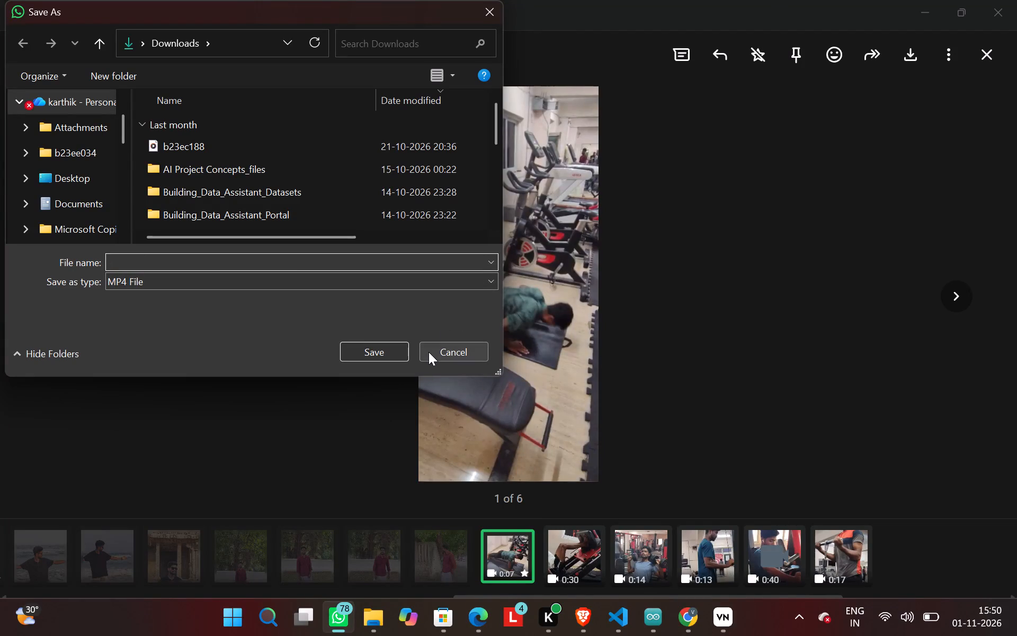
{"action": "key", "text": "g"}
{"action": "key", "text": "y"}
{"action": "key", "text": "m"}
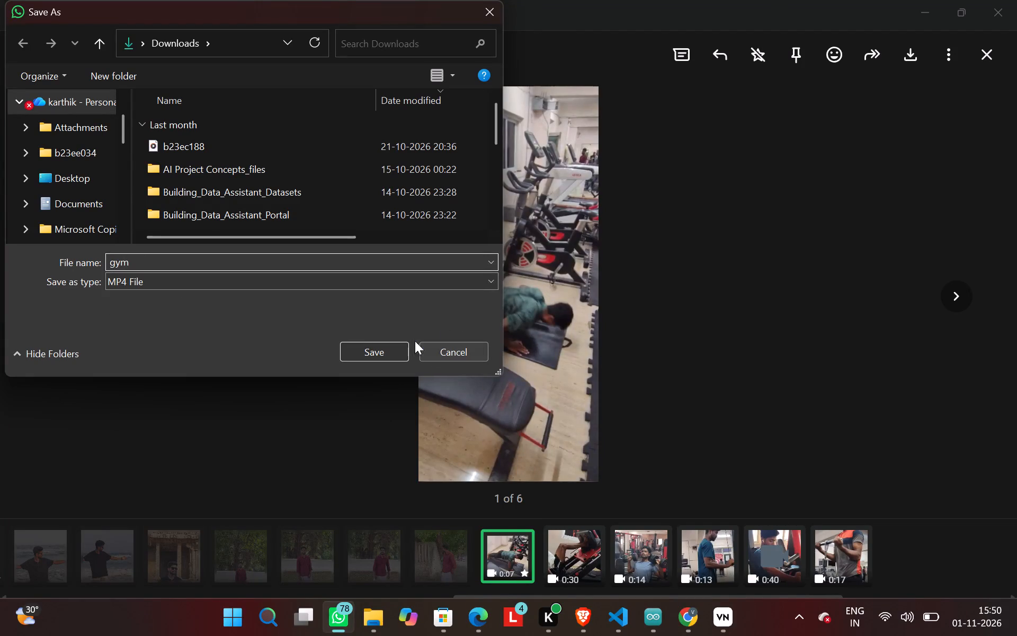
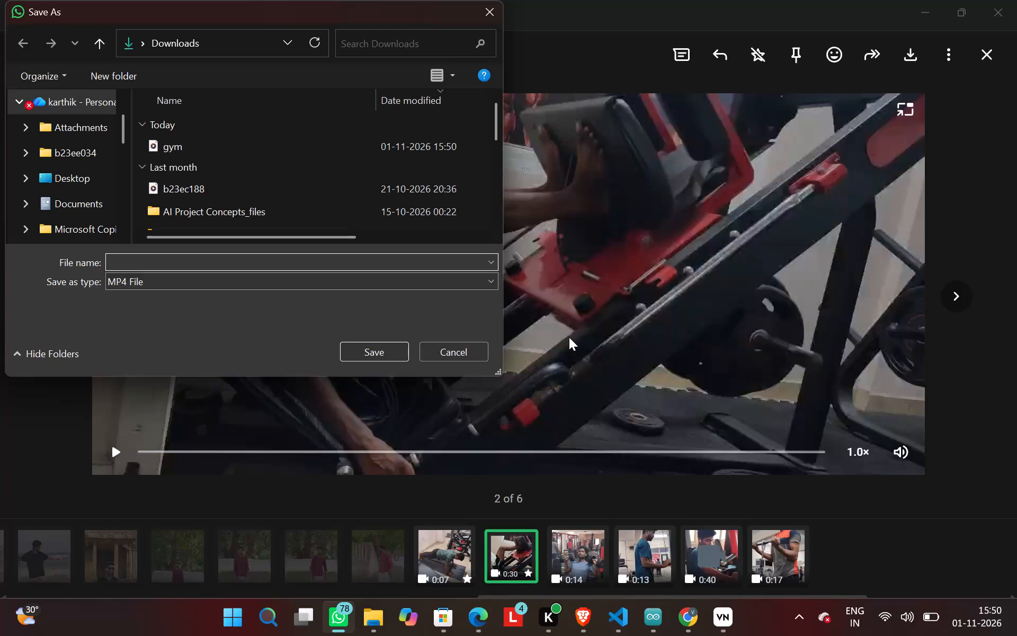
Enter leeg as the file name for the second gym video, the MP4 being saved to Downloads.
{"action": "key", "text": "l"}
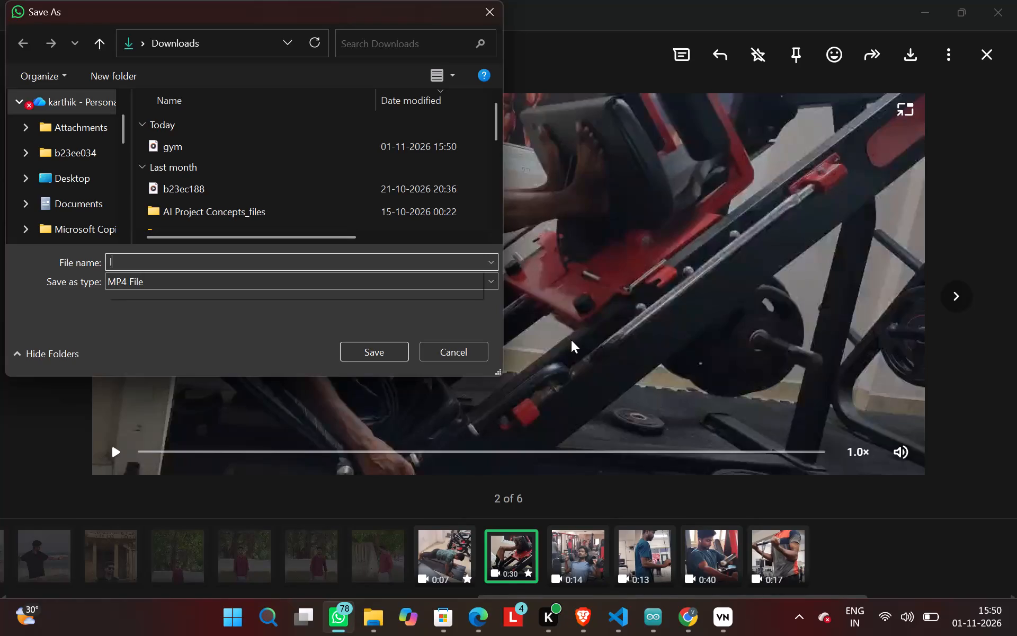
{"action": "key", "text": "e"}
{"action": "type", "text": "eg"}
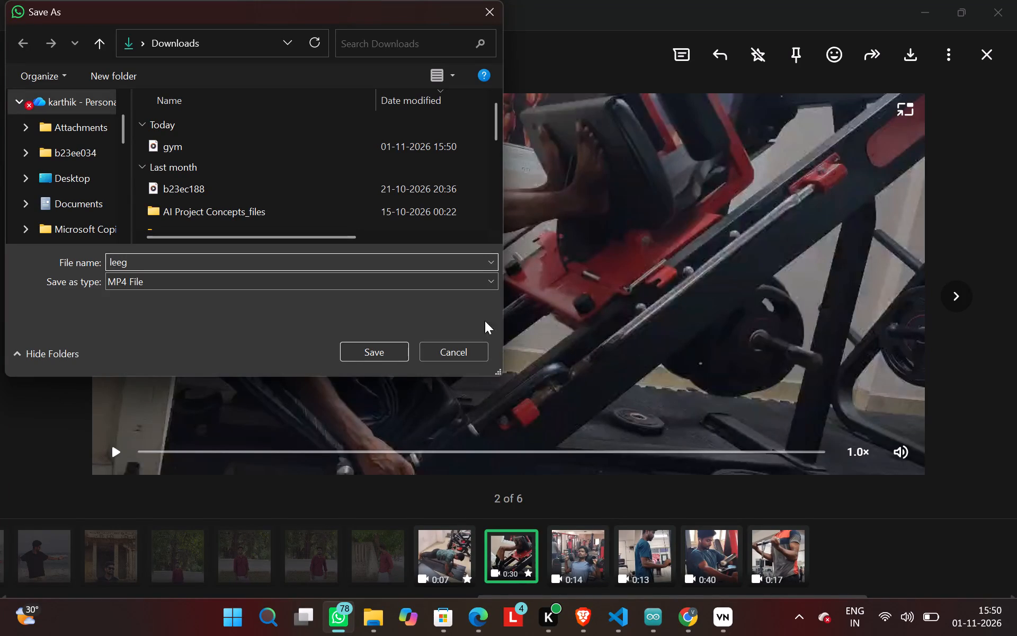
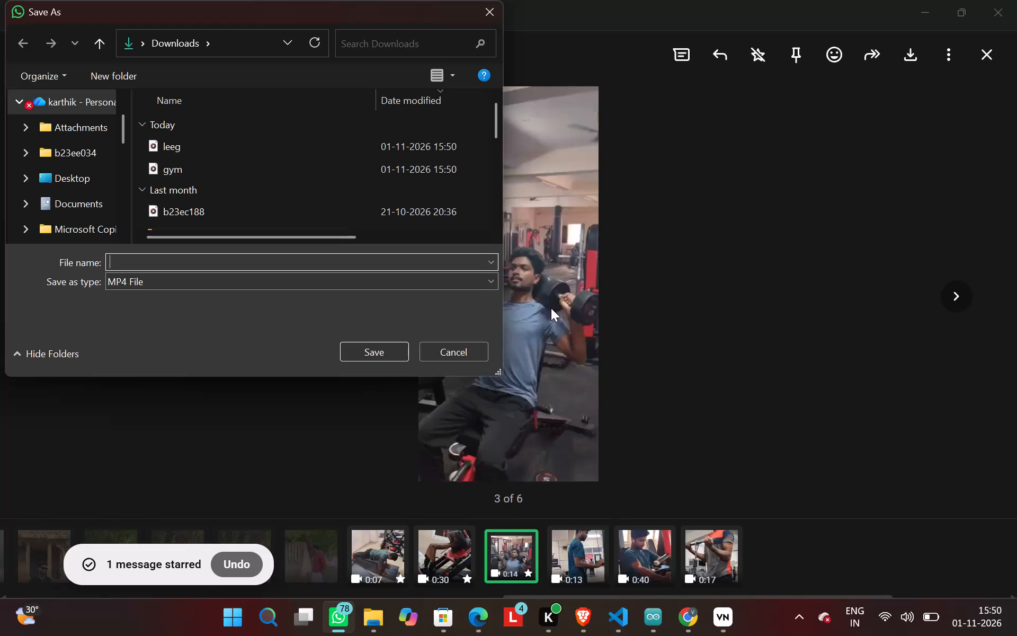
Enter chest as the file name for the third gym video, the MP4 being saved to Downloads.
{"action": "type", "text": "h"}
{"action": "key", "text": "e"}
{"action": "key", "text": "s"}
{"action": "key", "text": "t"}
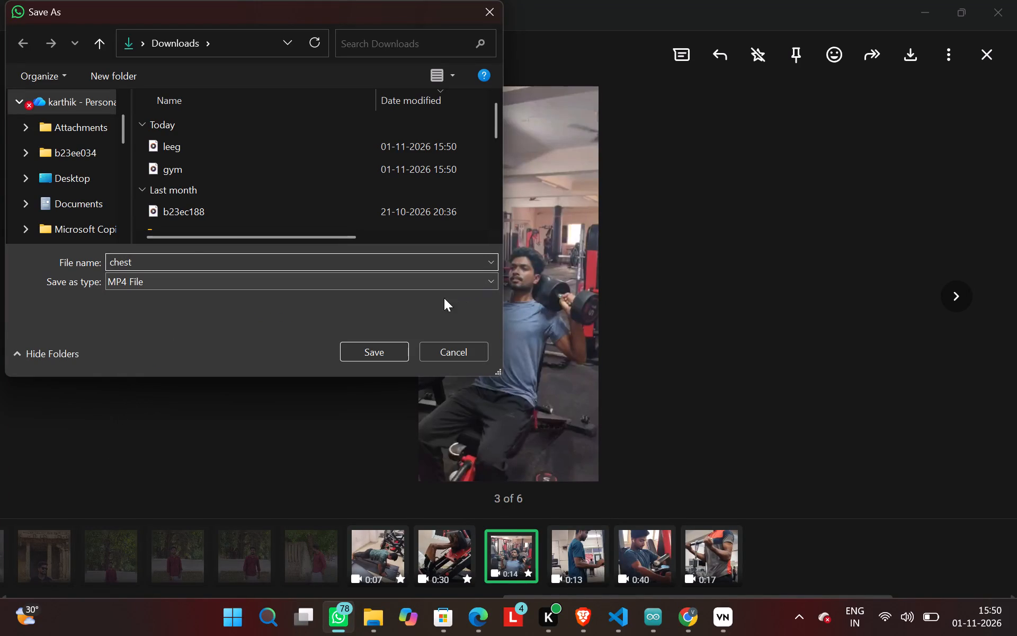
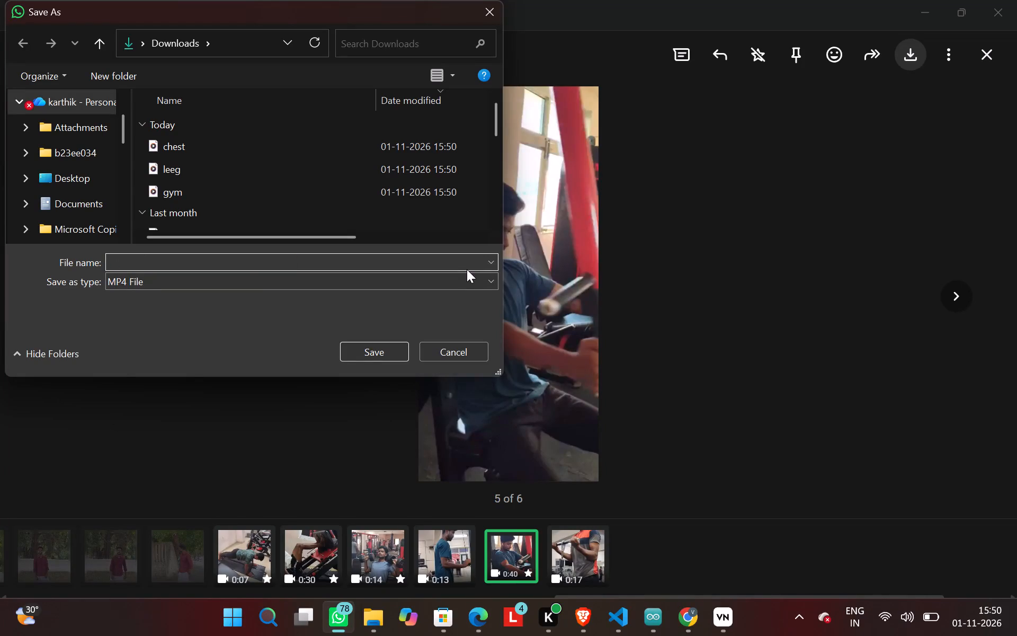
Save the 0:40 gym video to the Downloads folder as an MP4 file named chest2.
{"action": "key", "text": "h"}
{"action": "key", "text": "BackSpace"}
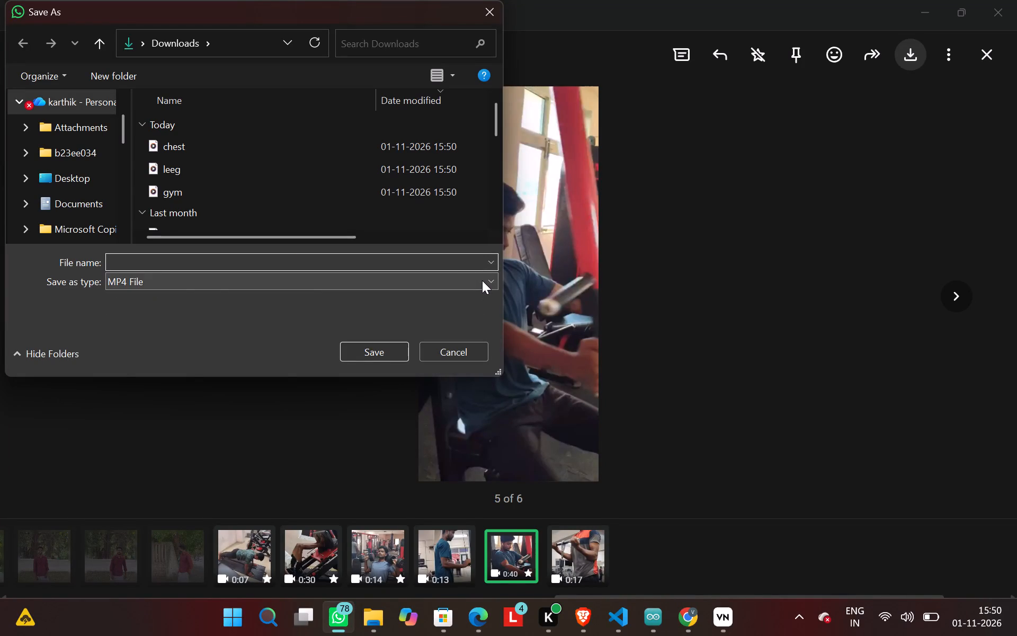
{"action": "key", "text": "c"}
{"action": "key", "text": "h"}
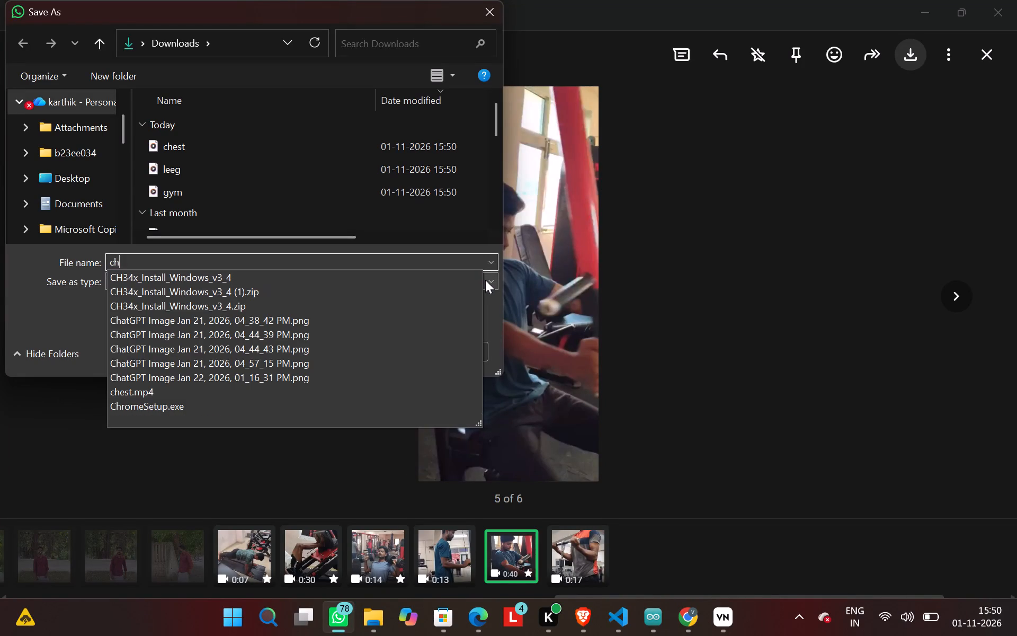
{"action": "key", "text": "e"}
{"action": "key", "text": "s"}
{"action": "key", "text": "t"}
{"action": "key", "text": "2"}
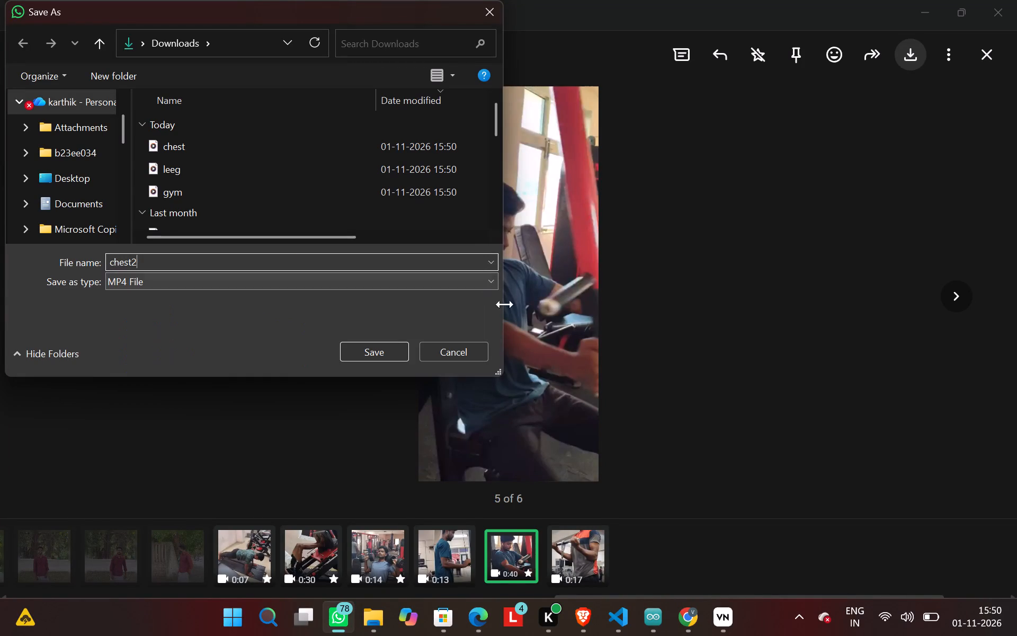
{"action": "left_click", "coordinate": [392, 339]}
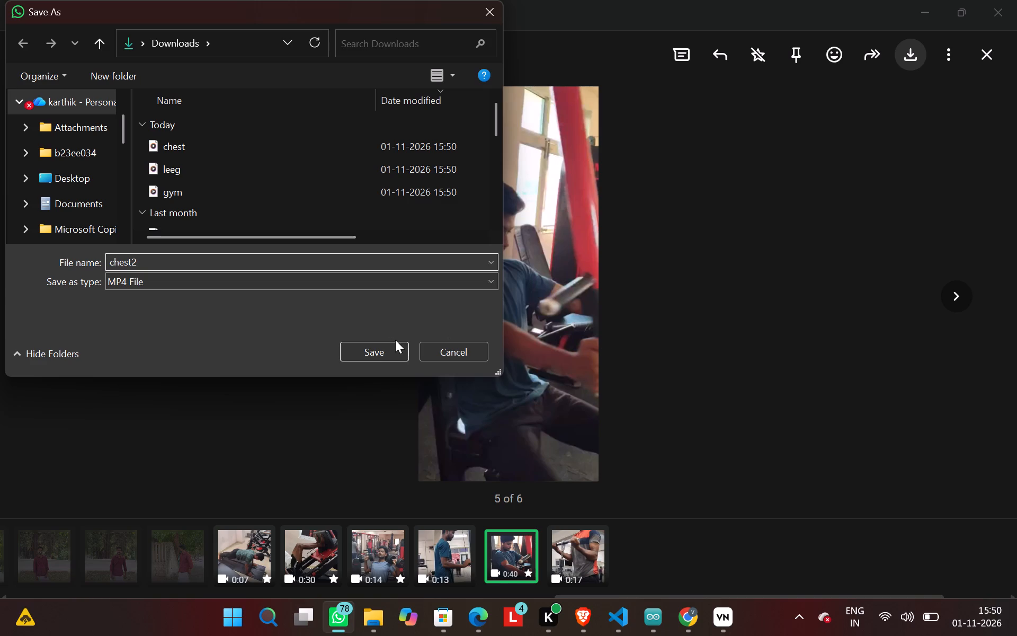
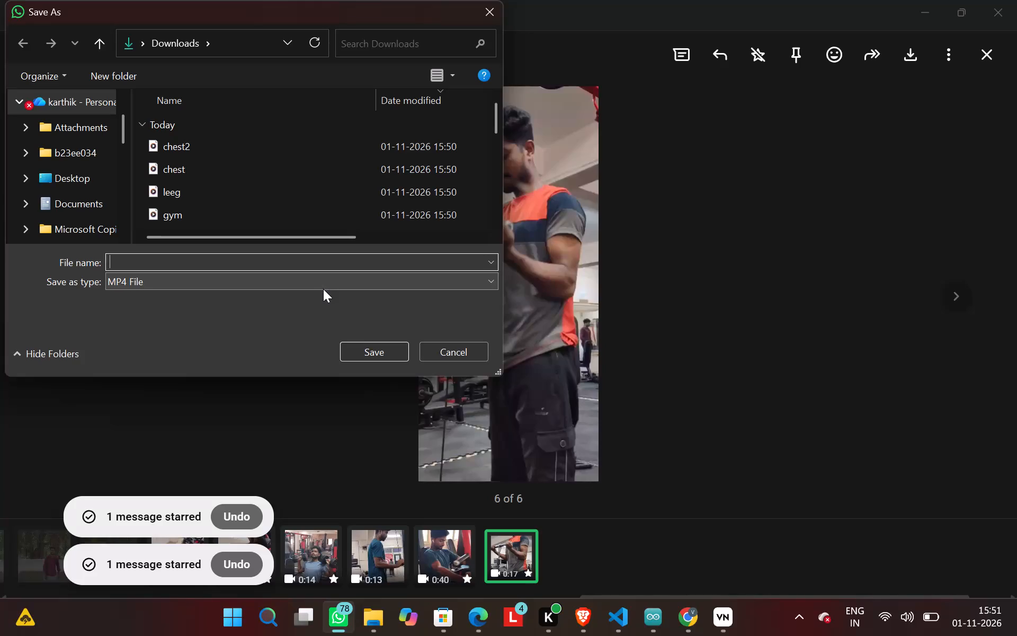
Save the 0:17 gym video to the Downloads folder as an MP4 file named gym2.
{"action": "key", "text": "g"}
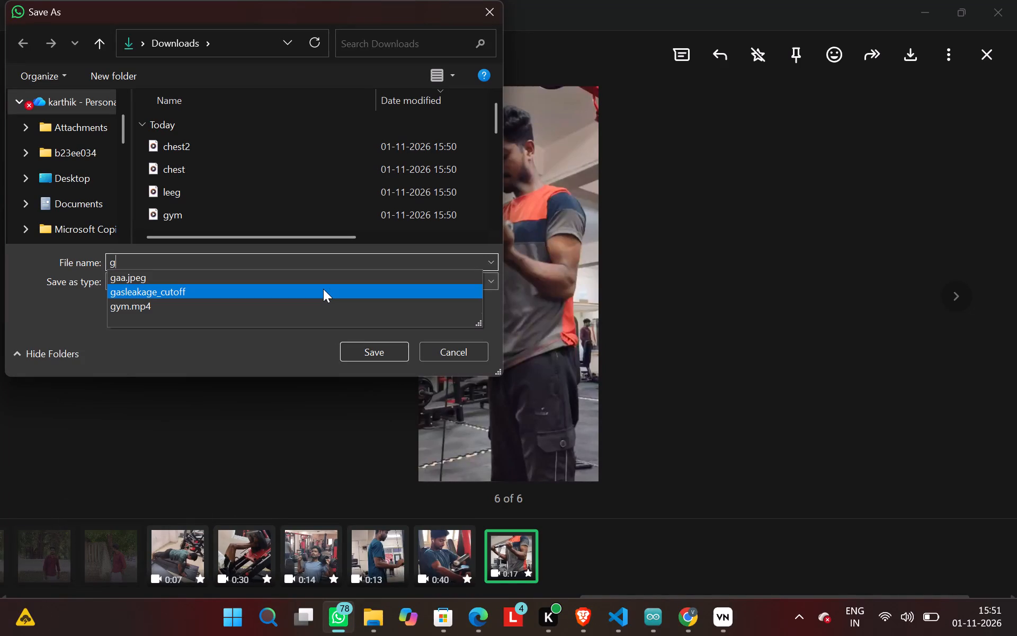
{"action": "key", "text": "y"}
{"action": "type", "text": "m2"}
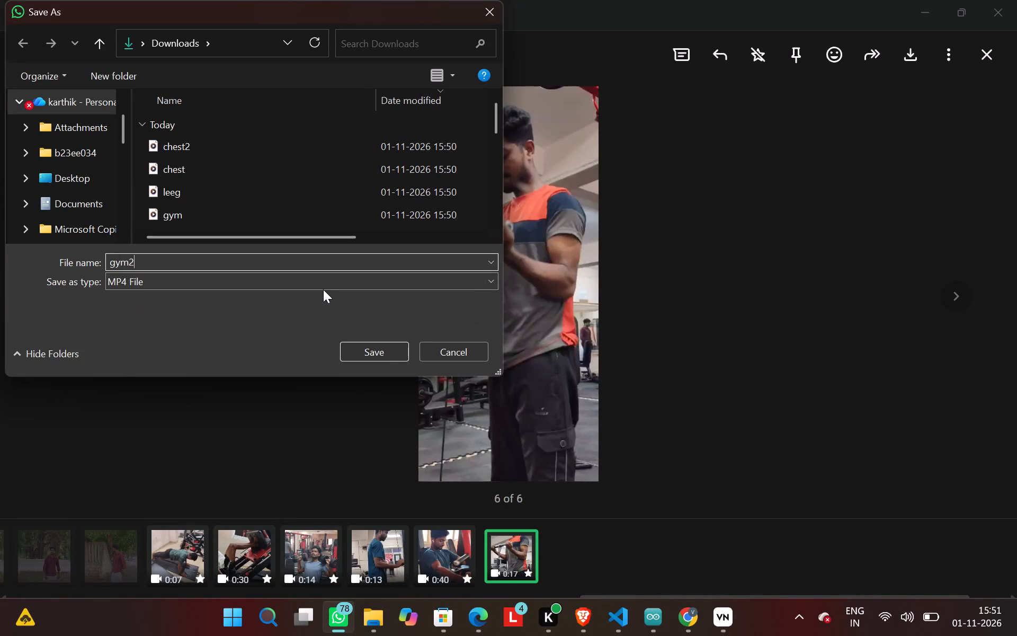
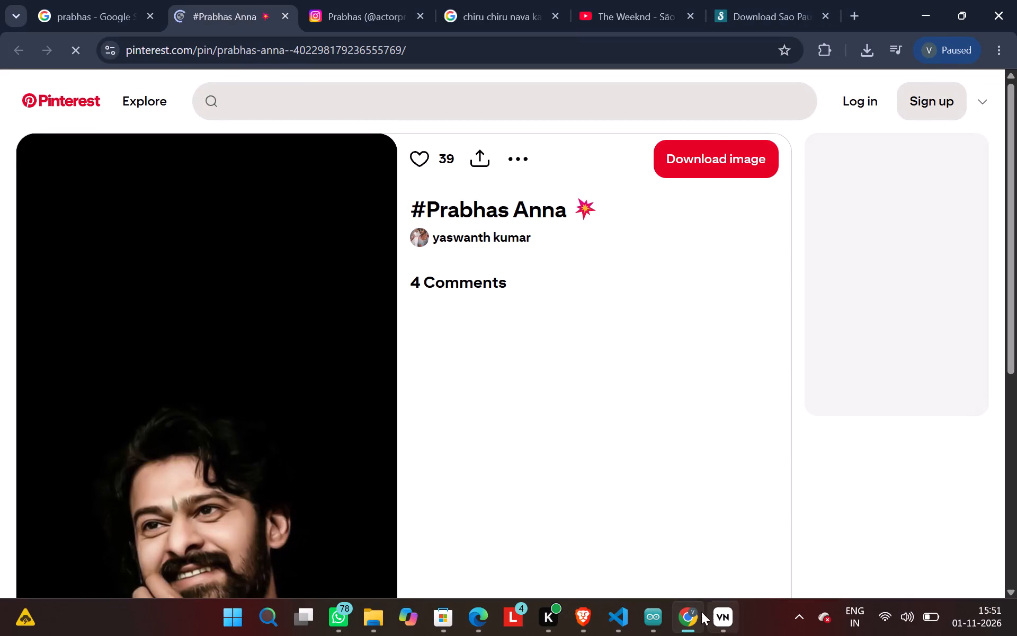
Switch to the VN editor and delete the red-background portrait clip at the start of the main track.
{"action": "left_click", "coordinate": [717, 627]}
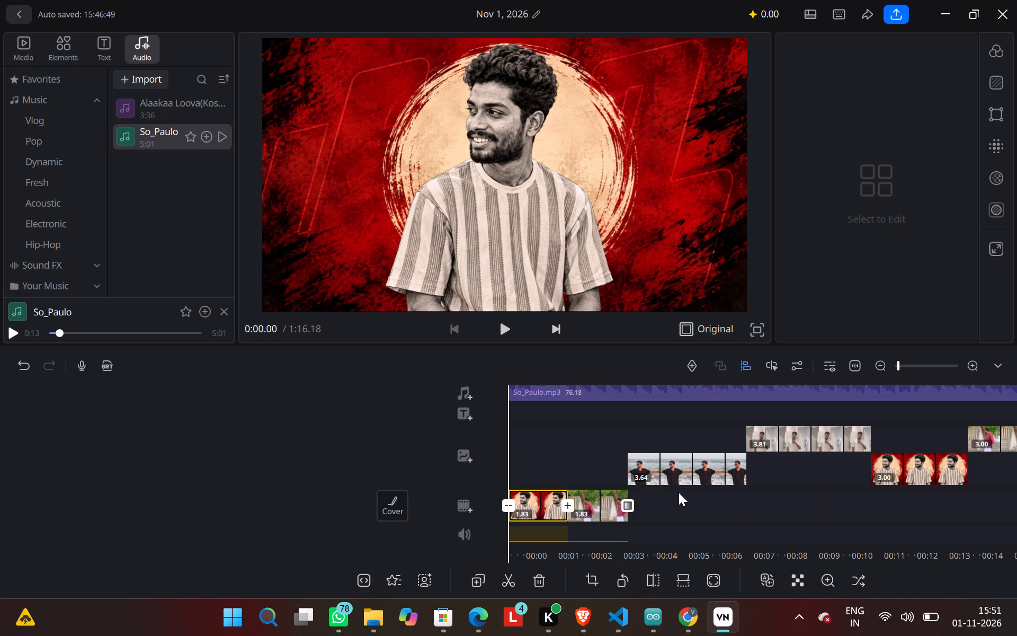
{"action": "left_click", "coordinate": [560, 505]}
{"action": "left_click", "coordinate": [605, 466]}
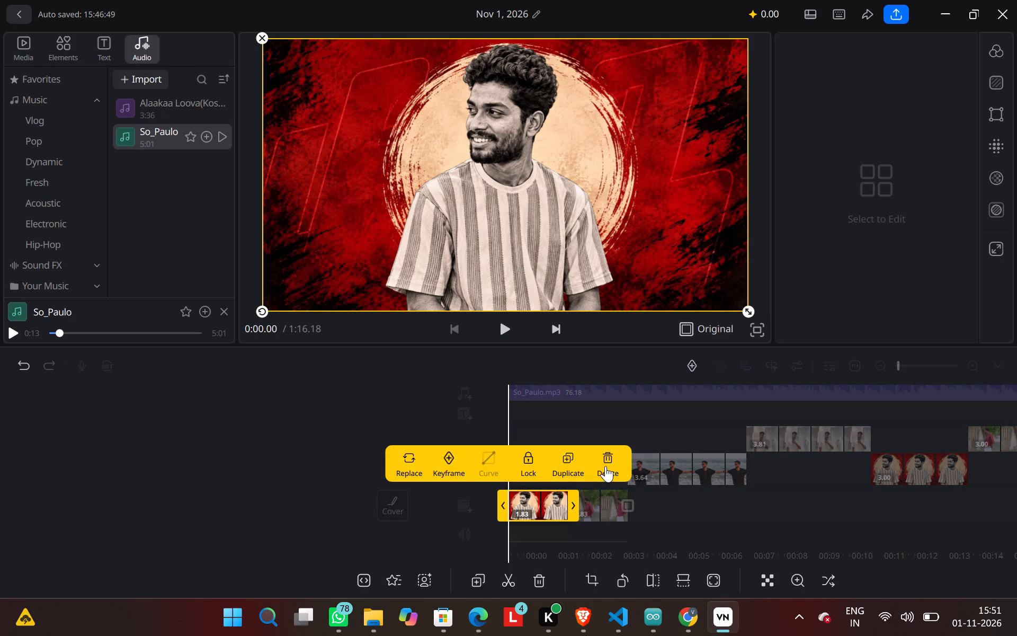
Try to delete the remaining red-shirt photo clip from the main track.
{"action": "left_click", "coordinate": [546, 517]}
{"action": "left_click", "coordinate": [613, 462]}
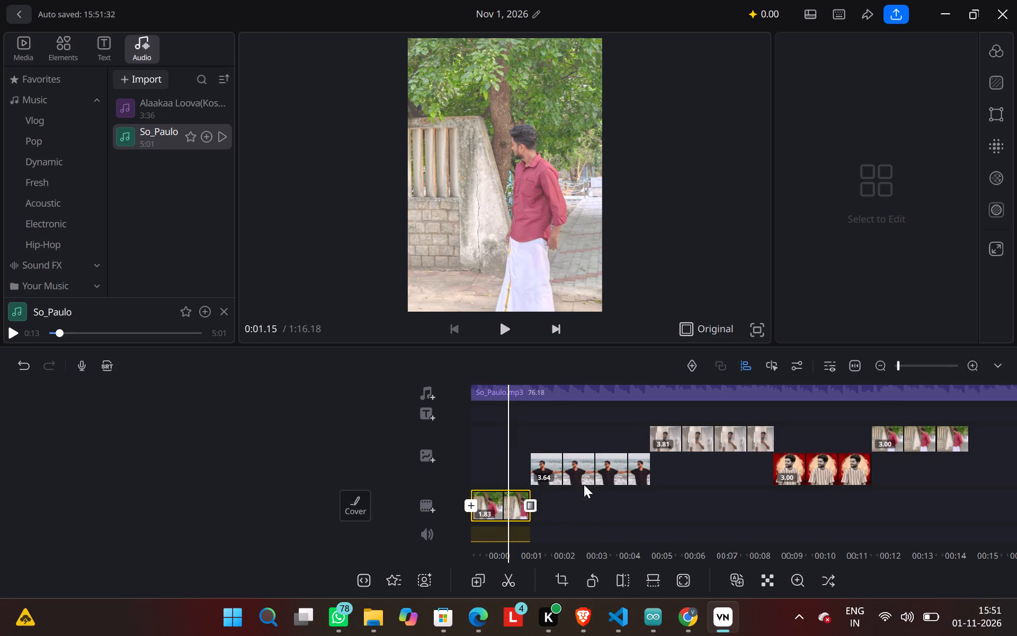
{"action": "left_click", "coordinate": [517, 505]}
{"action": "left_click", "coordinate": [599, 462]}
Delete the four overlay clips above the main track: red-shirt photo, red-background portrait, mirror selfie and beach photo.
{"action": "left_click", "coordinate": [938, 435]}
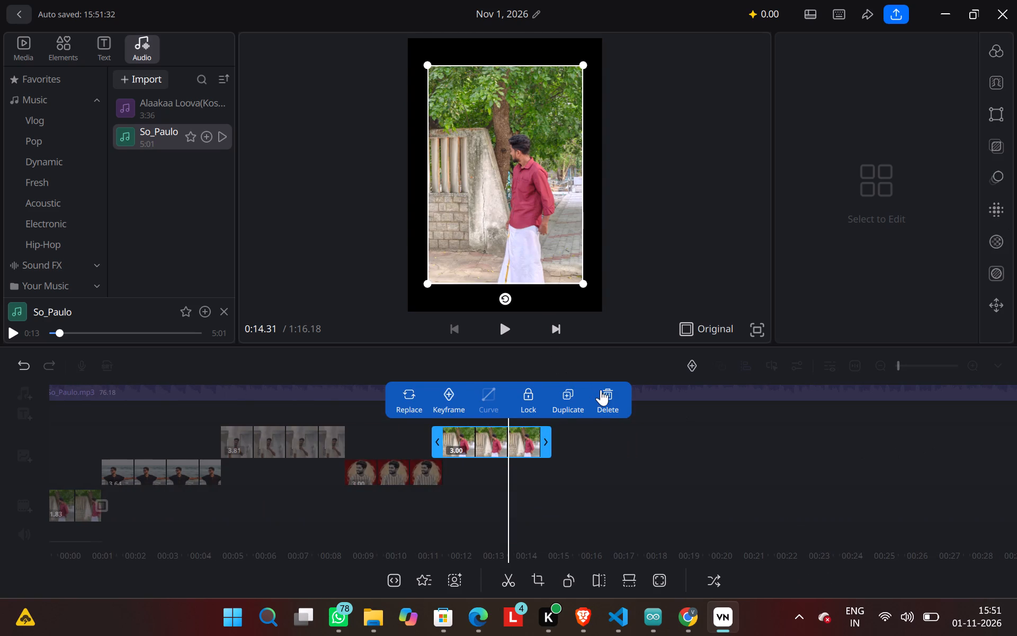
{"action": "left_click", "coordinate": [608, 399]}
{"action": "left_click", "coordinate": [676, 472]}
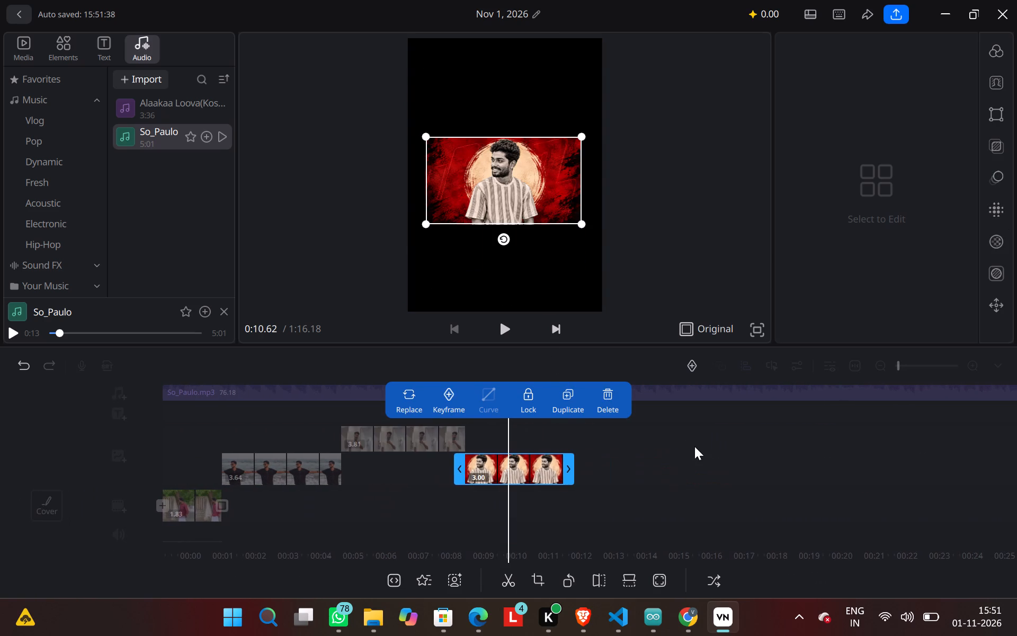
{"action": "left_click", "coordinate": [621, 395]}
{"action": "left_click", "coordinate": [690, 440]}
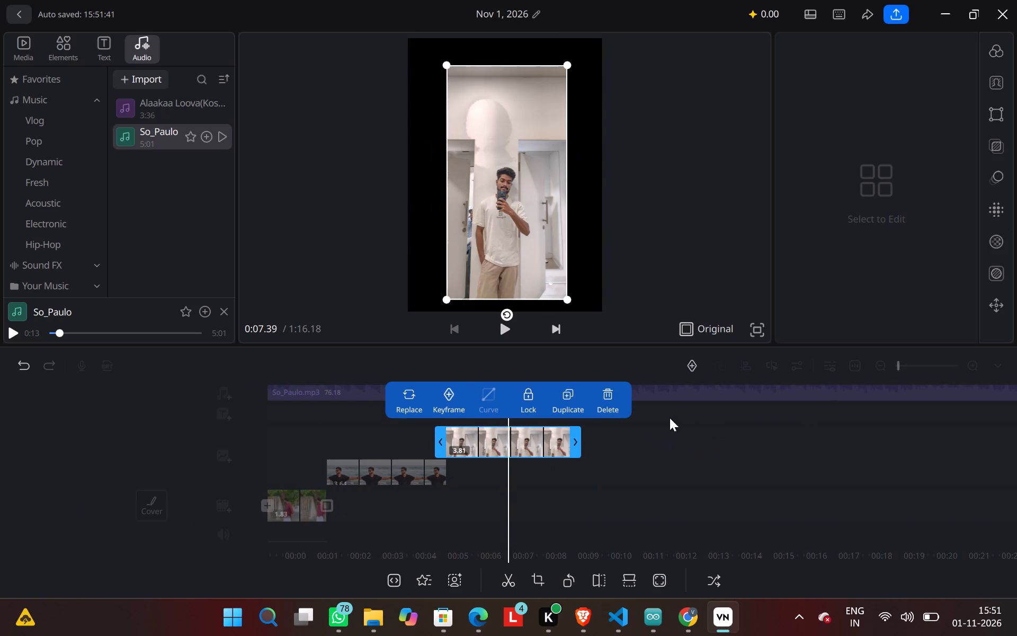
{"action": "left_click", "coordinate": [615, 399]}
{"action": "left_click", "coordinate": [594, 458]}
{"action": "left_click", "coordinate": [608, 422]}
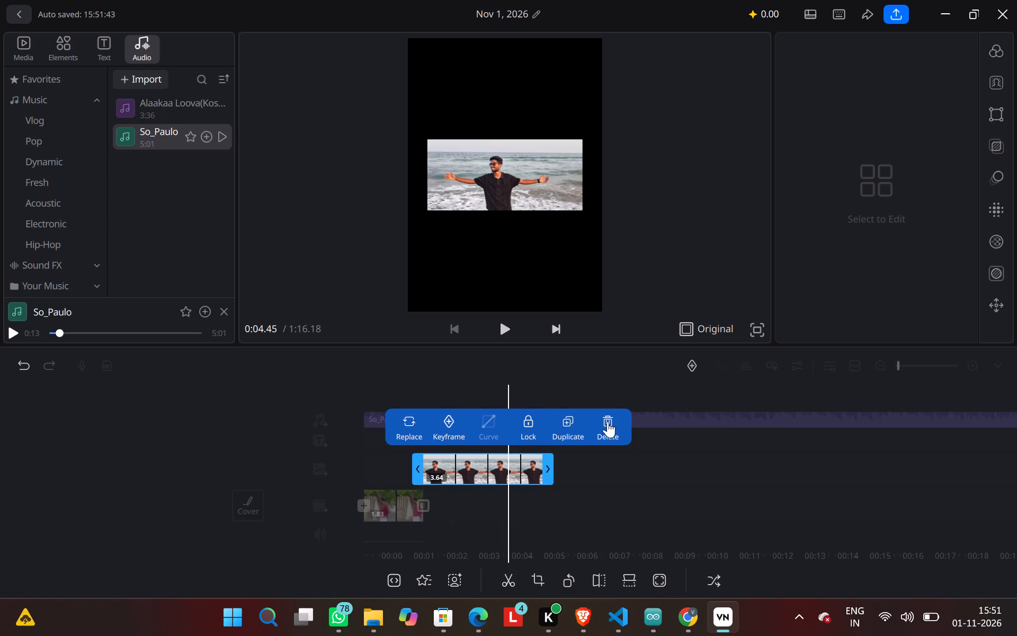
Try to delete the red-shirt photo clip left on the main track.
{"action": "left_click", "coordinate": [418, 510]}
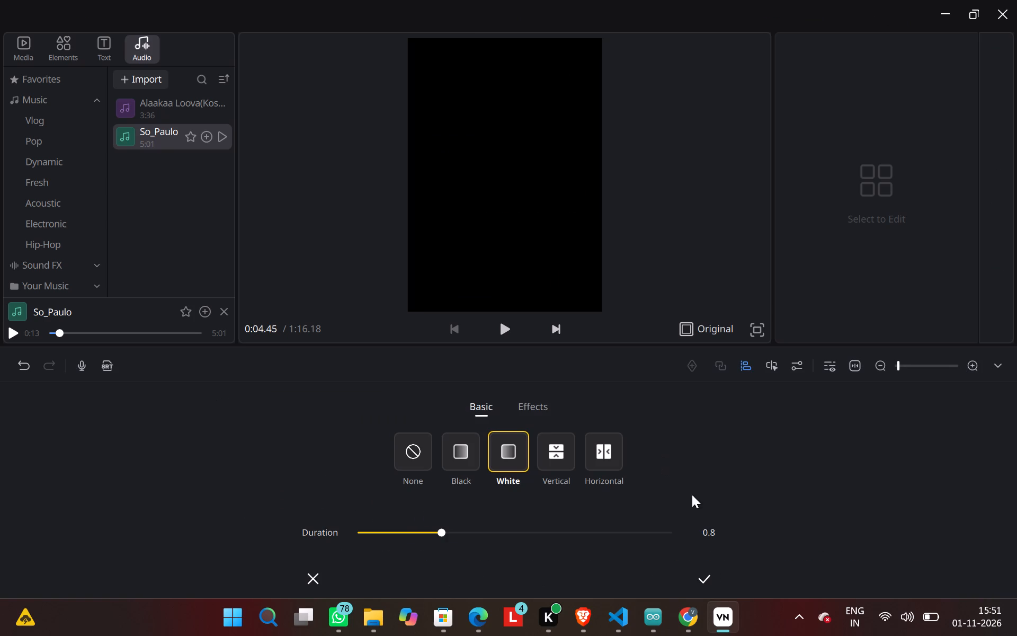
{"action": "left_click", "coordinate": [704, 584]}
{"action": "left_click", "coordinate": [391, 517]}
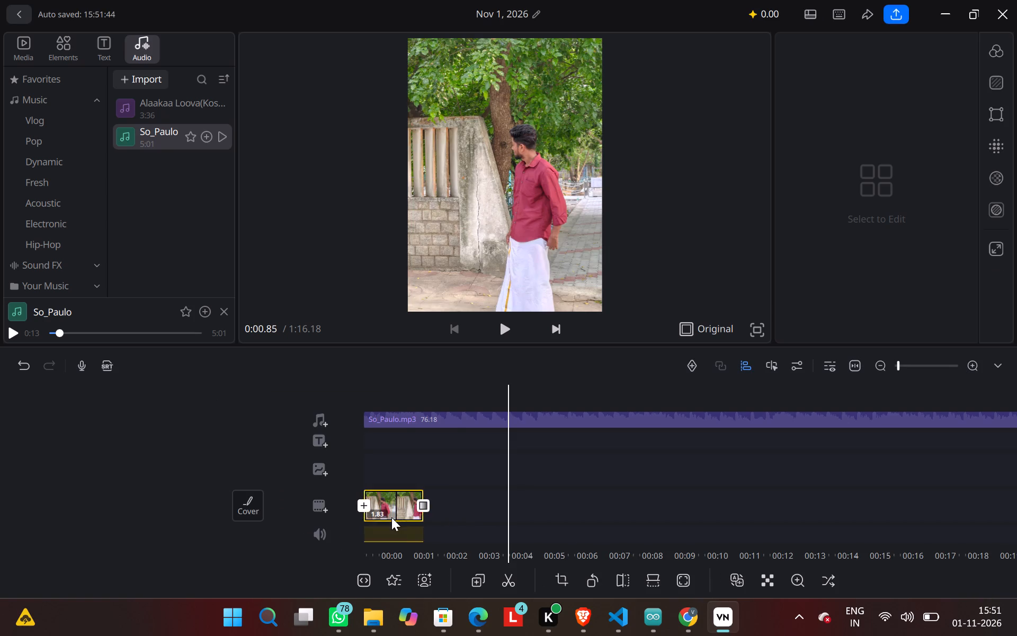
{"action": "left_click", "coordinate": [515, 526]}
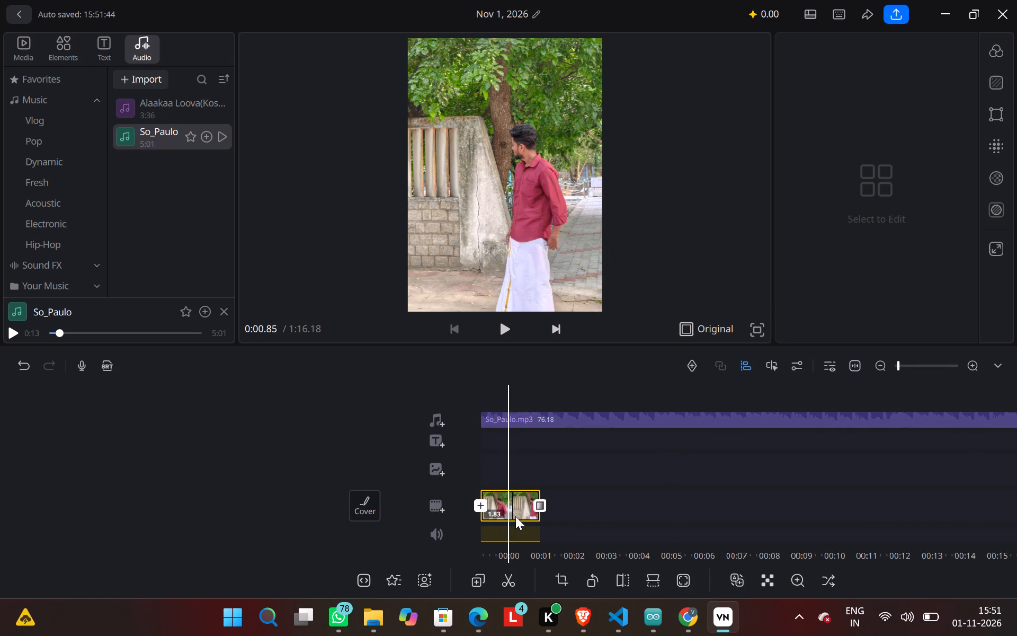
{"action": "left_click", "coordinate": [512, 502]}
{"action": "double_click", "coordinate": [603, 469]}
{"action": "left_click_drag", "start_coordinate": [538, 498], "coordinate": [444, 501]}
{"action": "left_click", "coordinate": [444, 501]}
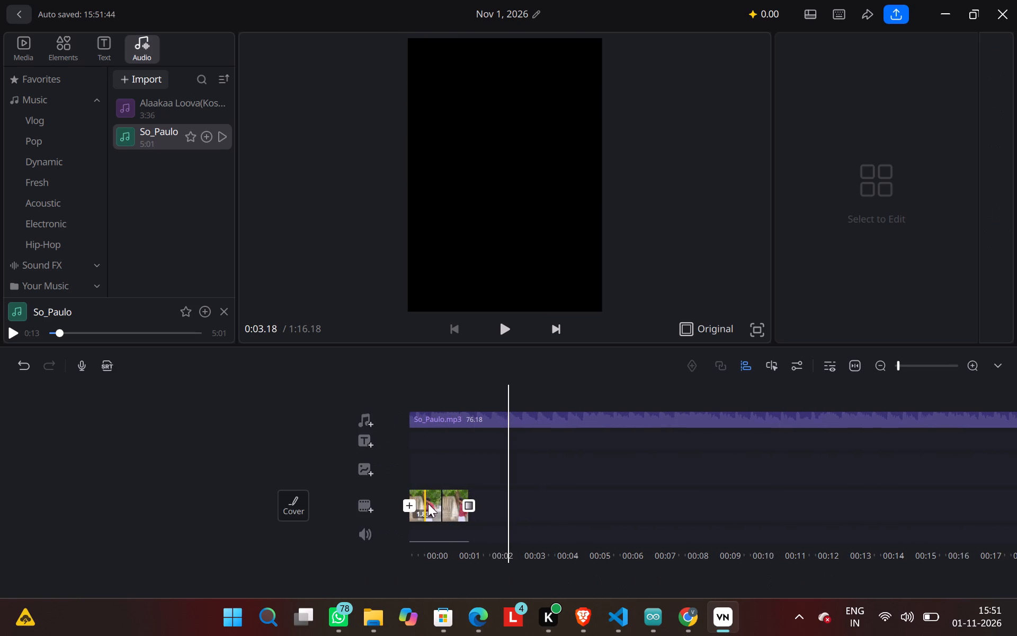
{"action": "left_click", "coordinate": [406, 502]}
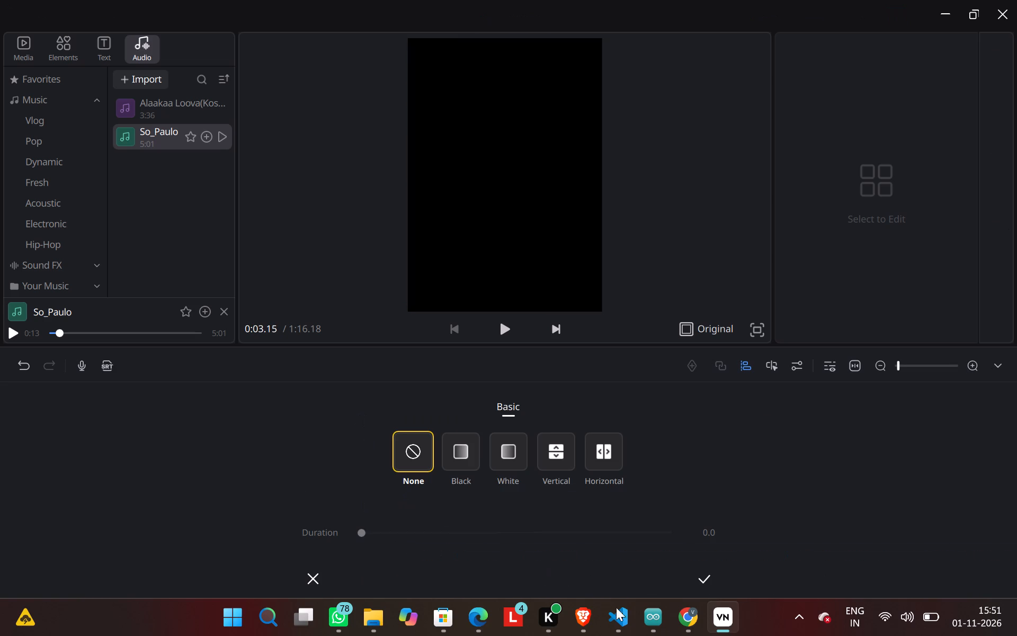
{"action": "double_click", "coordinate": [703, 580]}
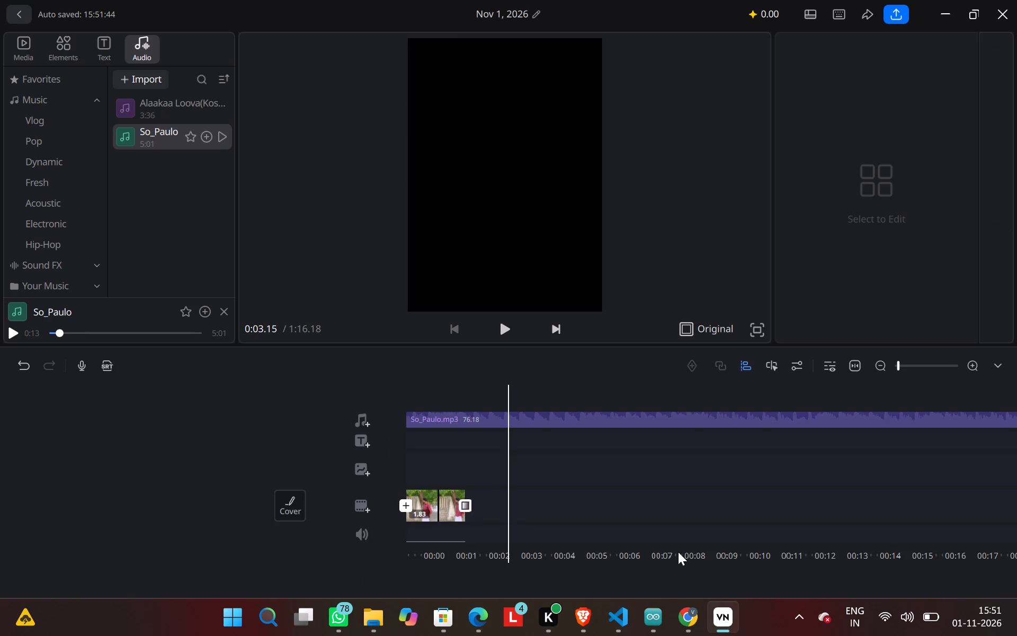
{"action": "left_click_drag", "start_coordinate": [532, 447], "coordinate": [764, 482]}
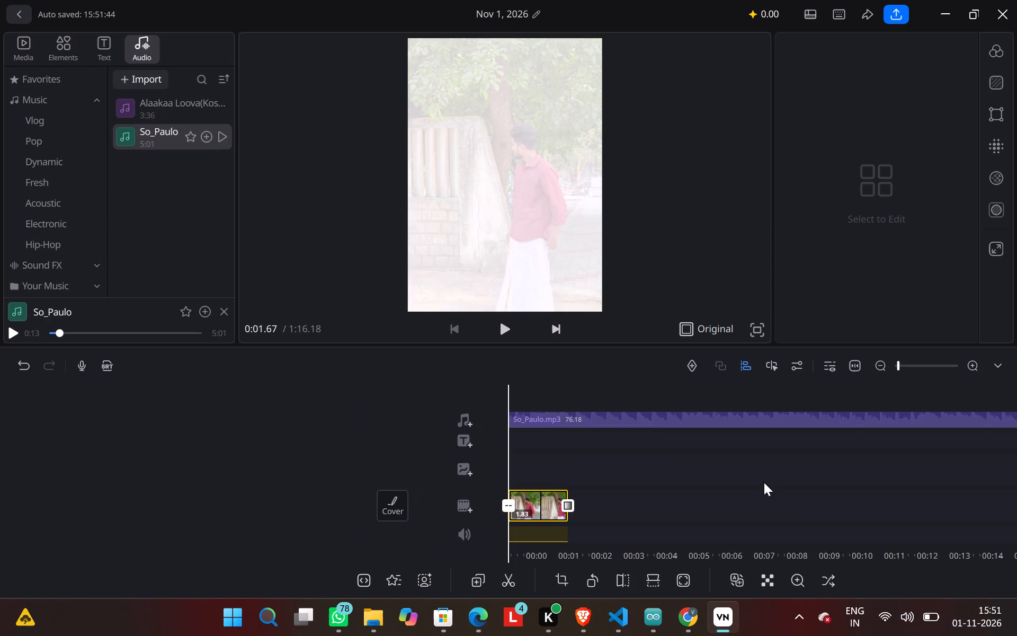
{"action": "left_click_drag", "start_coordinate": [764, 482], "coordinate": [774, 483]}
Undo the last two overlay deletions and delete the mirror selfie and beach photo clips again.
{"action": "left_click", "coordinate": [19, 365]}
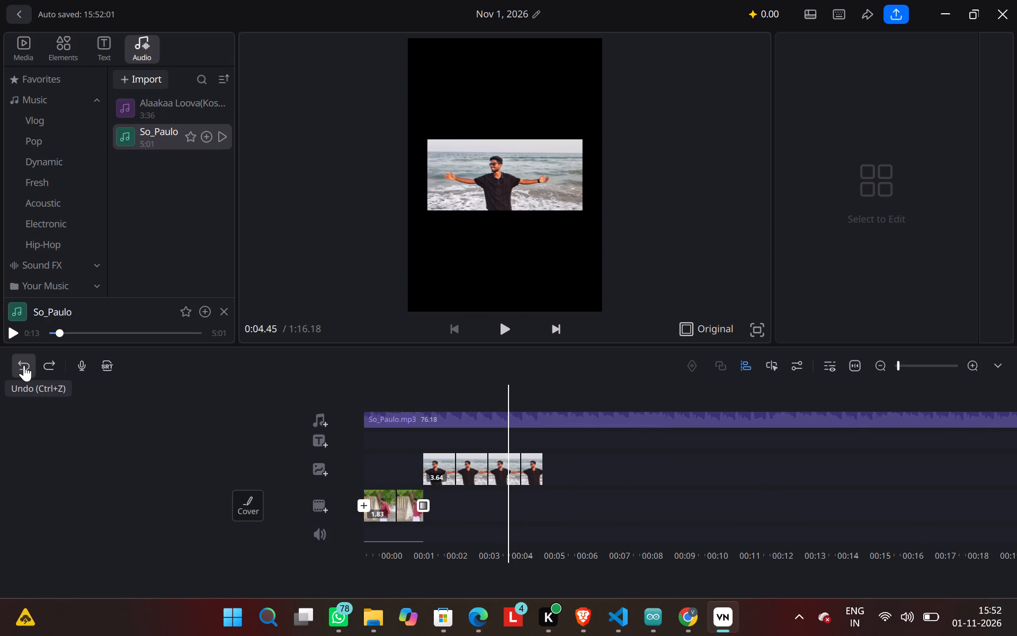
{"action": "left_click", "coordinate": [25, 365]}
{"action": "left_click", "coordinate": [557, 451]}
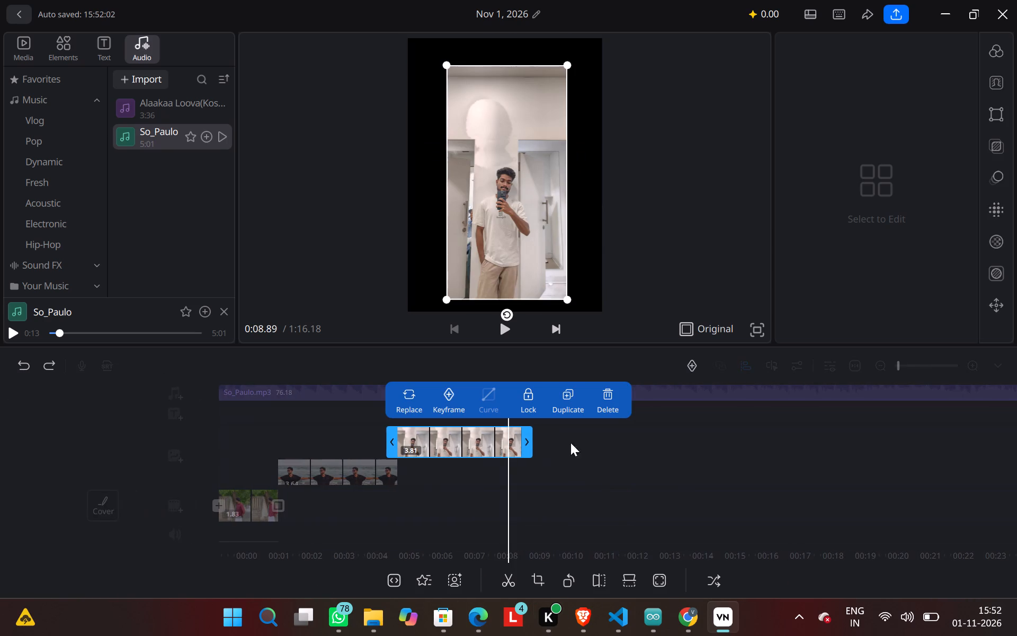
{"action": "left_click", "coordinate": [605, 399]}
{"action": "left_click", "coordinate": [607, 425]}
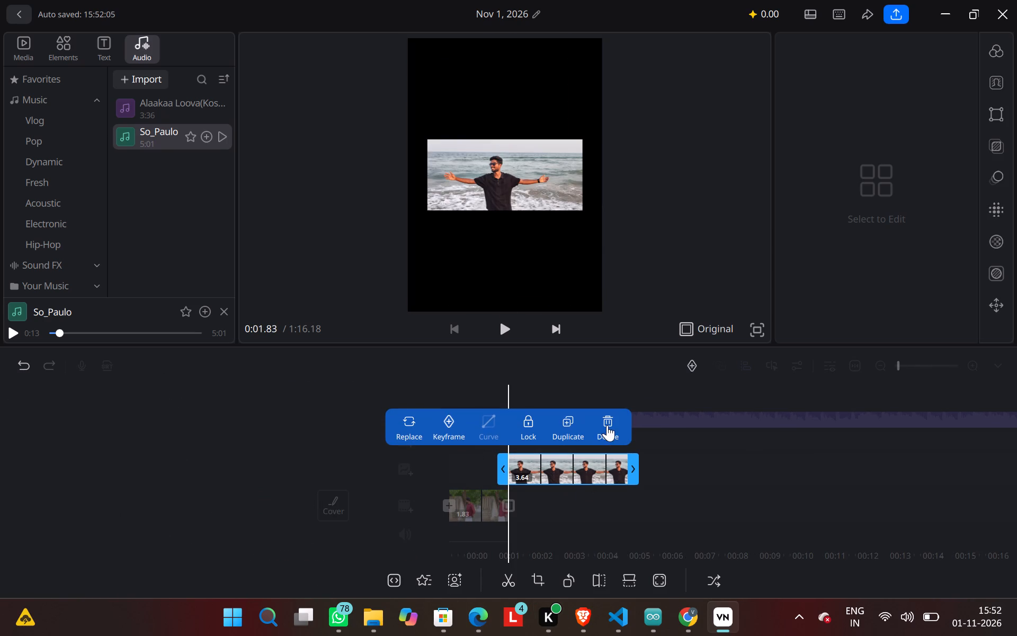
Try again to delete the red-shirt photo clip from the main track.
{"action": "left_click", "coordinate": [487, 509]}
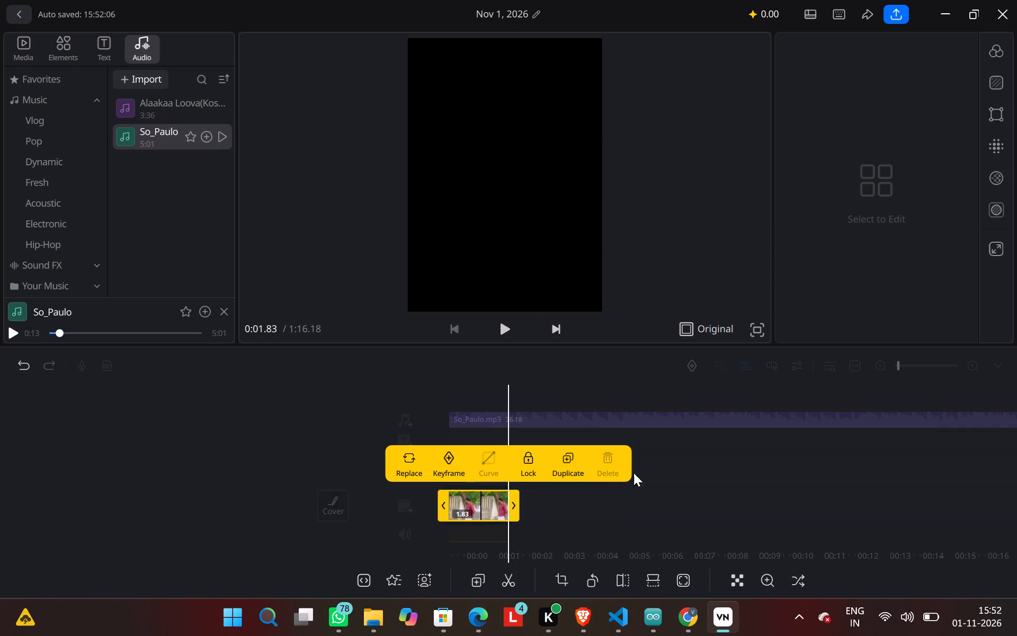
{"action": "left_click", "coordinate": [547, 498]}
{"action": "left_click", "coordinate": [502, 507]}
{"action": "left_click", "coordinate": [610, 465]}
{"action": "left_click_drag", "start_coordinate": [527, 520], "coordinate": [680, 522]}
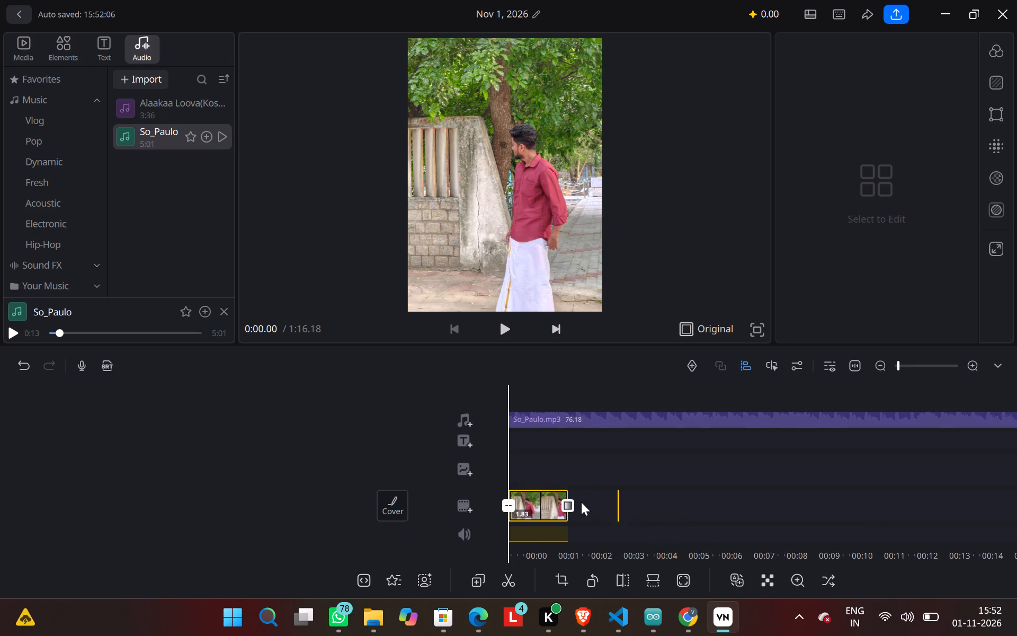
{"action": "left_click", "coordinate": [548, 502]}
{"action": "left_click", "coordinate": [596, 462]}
Trim the end of the red-shirt photo clip back to its start so that only a sliver remains.
{"action": "left_click", "coordinate": [579, 500]}
{"action": "left_click_drag", "start_coordinate": [571, 502], "coordinate": [528, 516]}
{"action": "left_click", "coordinate": [532, 516]}
{"action": "left_click_drag", "start_coordinate": [577, 514], "coordinate": [754, 538]}
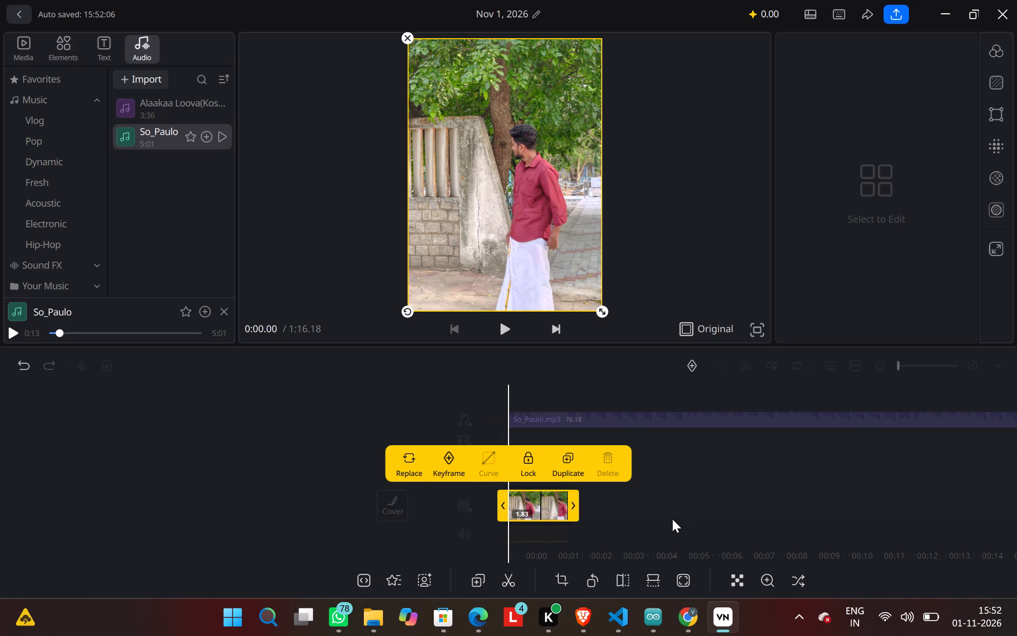
{"action": "left_click_drag", "start_coordinate": [574, 503], "coordinate": [493, 494]}
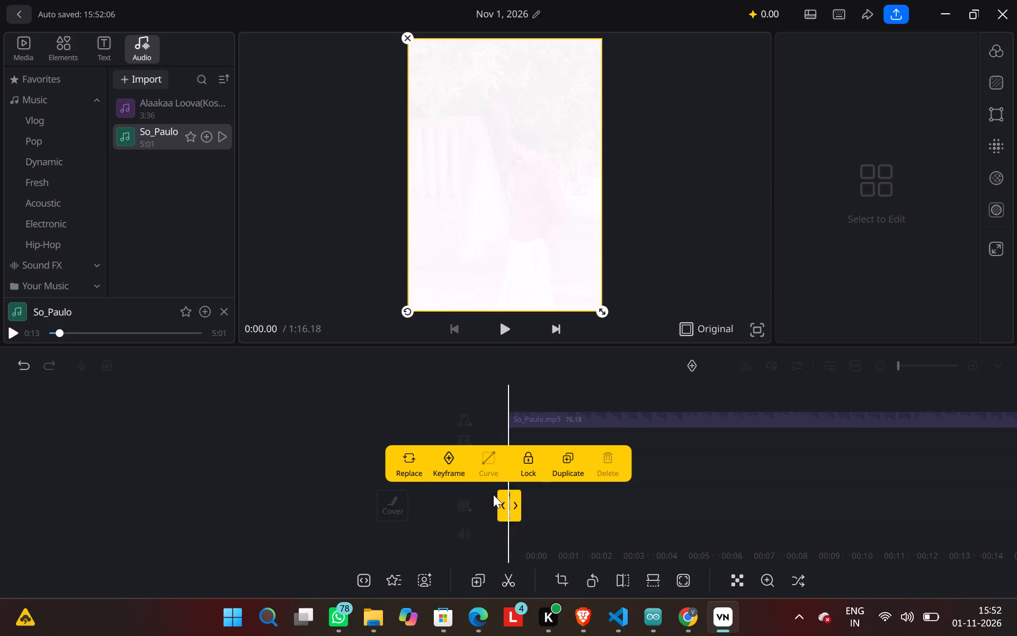
{"action": "left_click_drag", "start_coordinate": [493, 494], "coordinate": [479, 493]}
{"action": "left_click_drag", "start_coordinate": [677, 528], "coordinate": [843, 516]}
{"action": "left_click", "coordinate": [843, 516]}
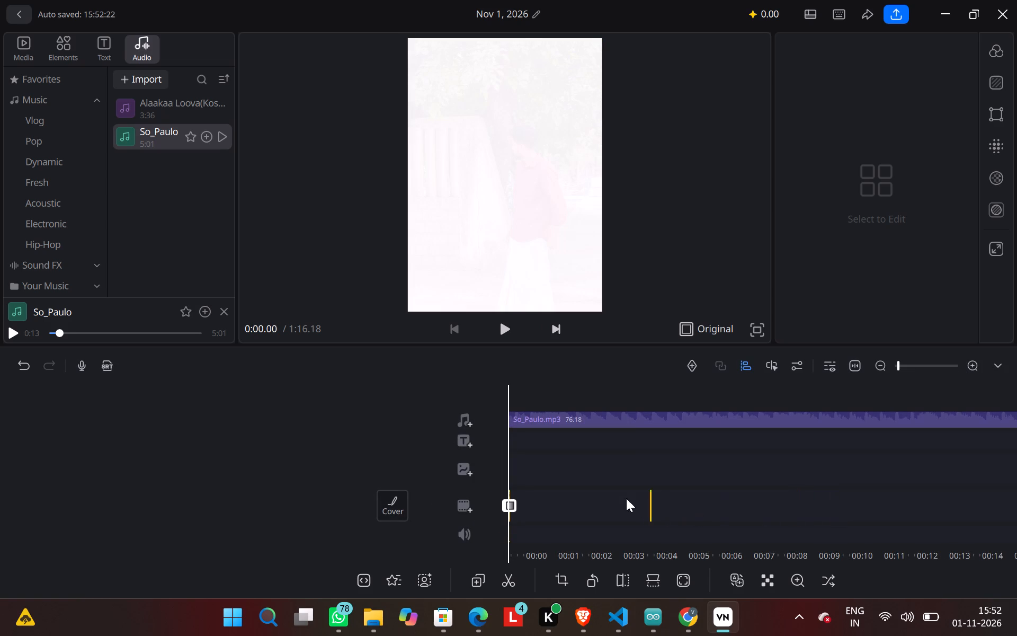
Preview the timeline playback and return the playhead to the start.
{"action": "left_click_drag", "start_coordinate": [615, 492], "coordinate": [669, 491]}
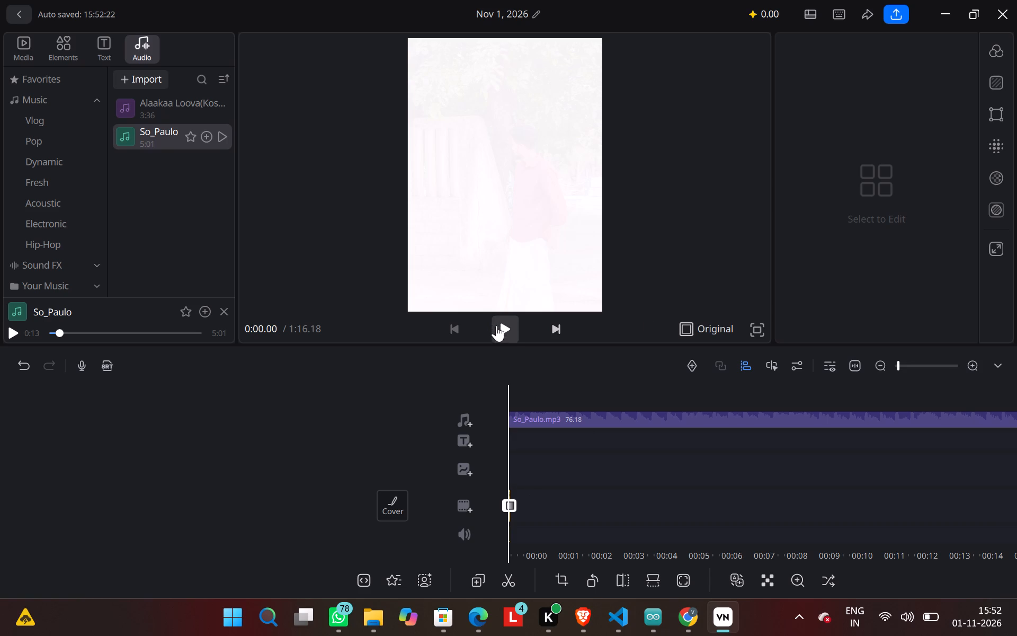
{"action": "left_click", "coordinate": [499, 326]}
{"action": "left_click_drag", "start_coordinate": [540, 445], "coordinate": [751, 452]}
Add the gym video from the Downloads folder to the main track.
{"action": "left_click", "coordinate": [470, 510]}
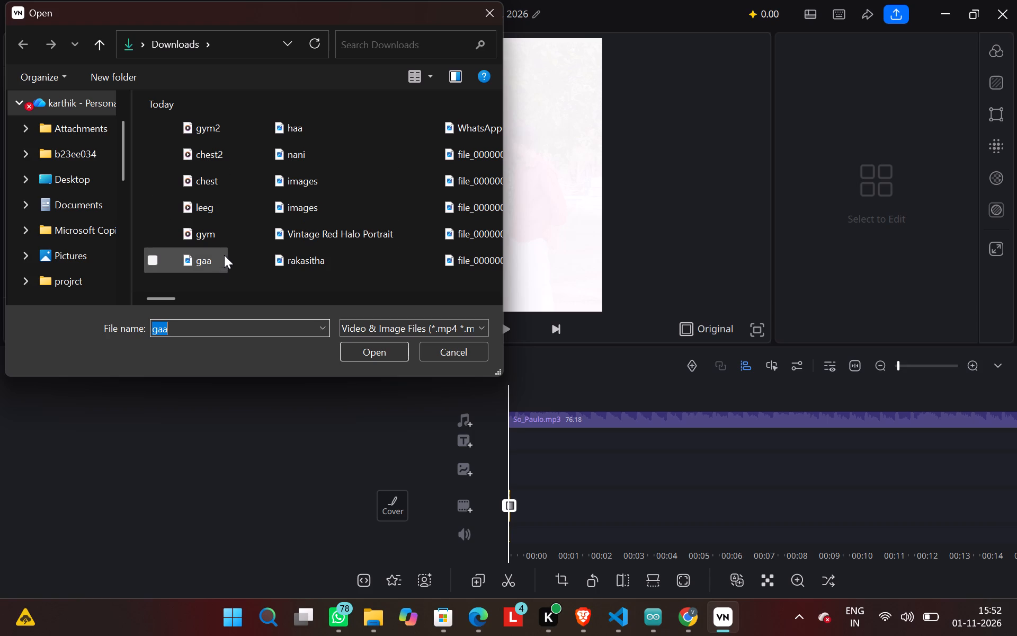
{"action": "left_click", "coordinate": [214, 226]}
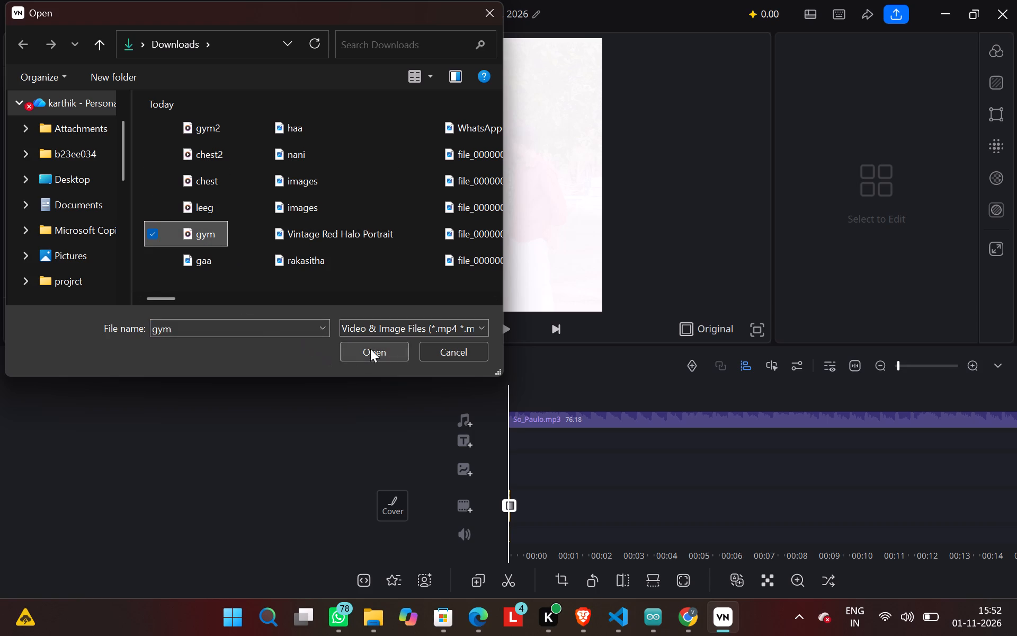
{"action": "left_click", "coordinate": [370, 349]}
Play the gym clip and, in the preview, enlarge it beyond the frame and shift it downward.
{"action": "double_click", "coordinate": [507, 331]}
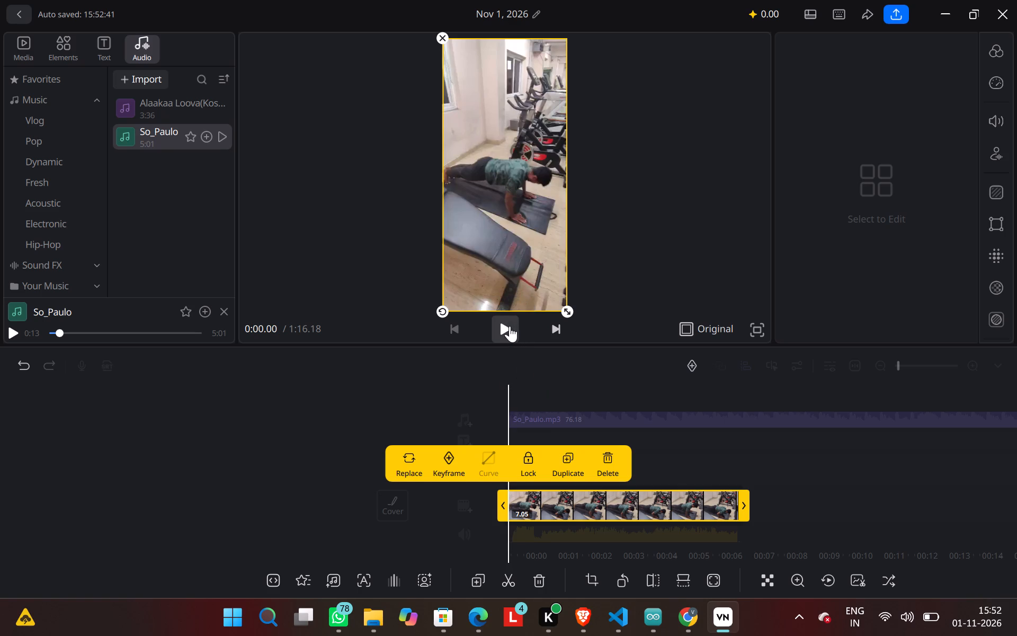
{"action": "left_click", "coordinate": [510, 326]}
{"action": "left_click_drag", "start_coordinate": [565, 313], "coordinate": [622, 304]}
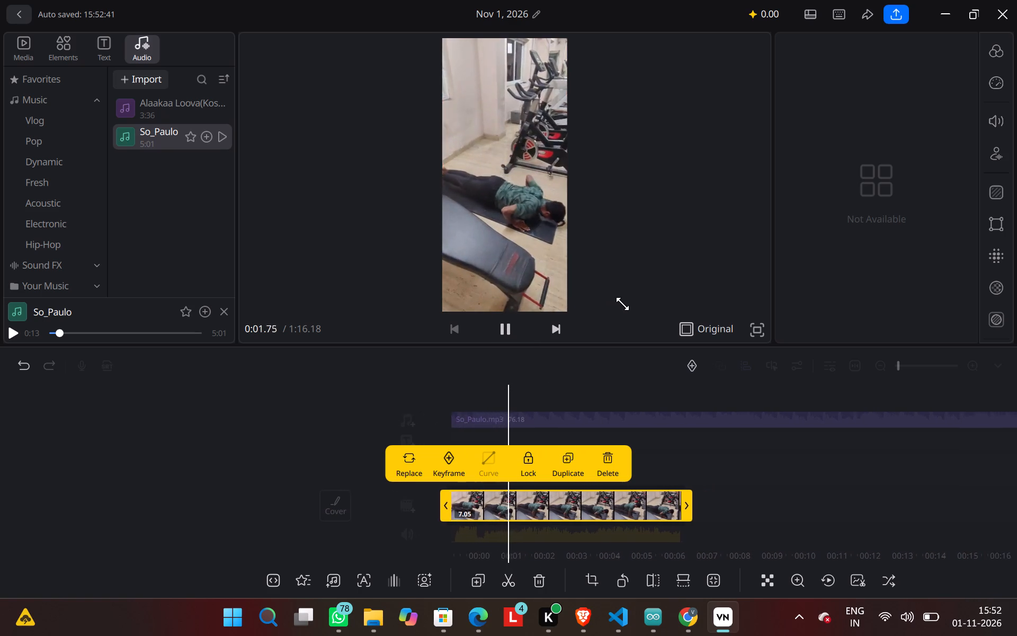
{"action": "left_click_drag", "start_coordinate": [622, 304], "coordinate": [680, 290]}
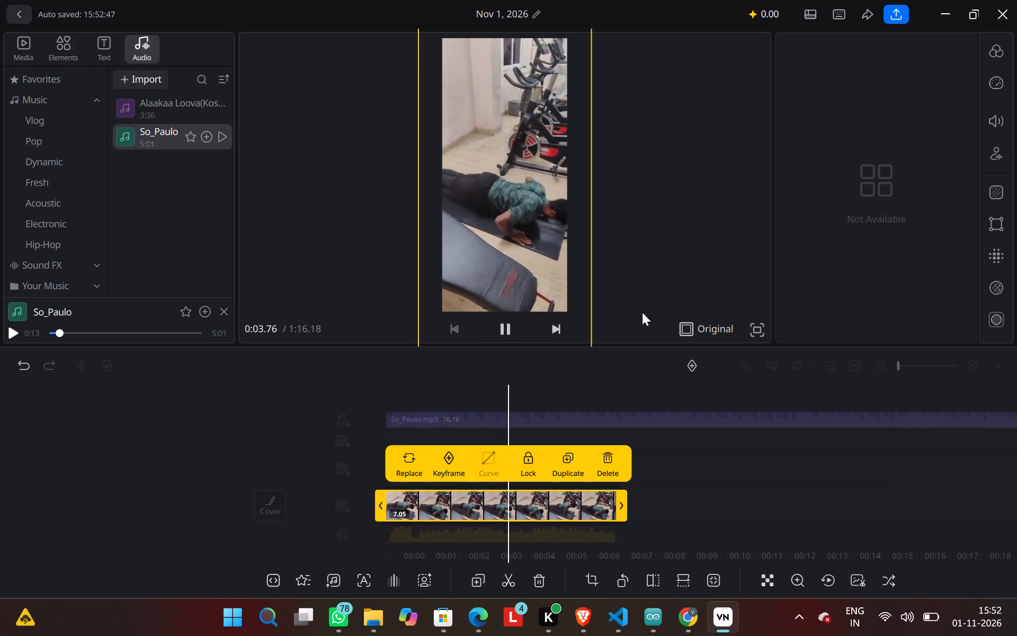
{"action": "left_click_drag", "start_coordinate": [480, 242], "coordinate": [474, 289]}
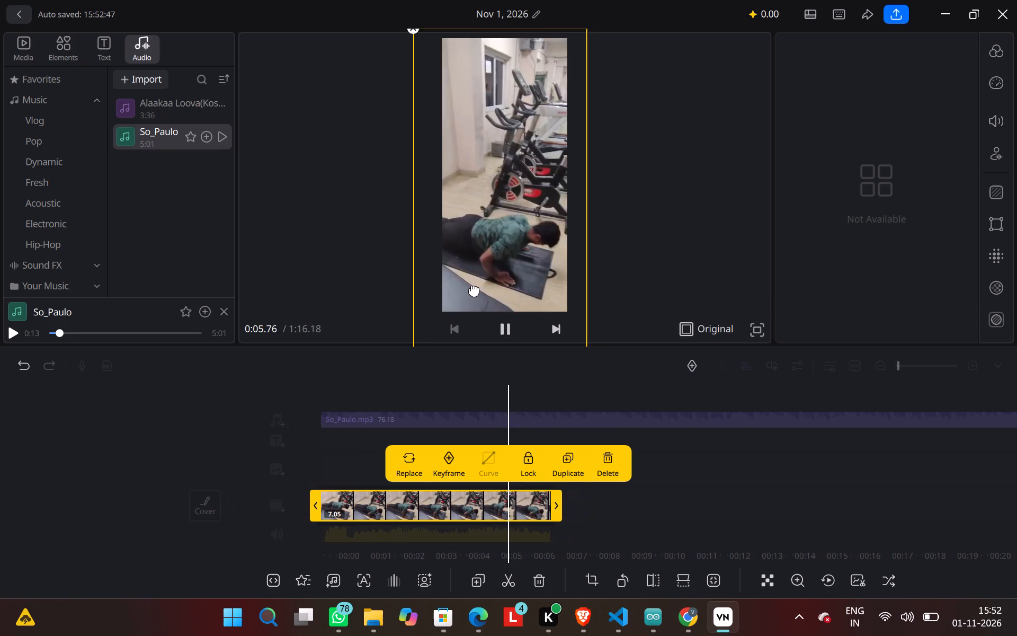
Shift the enlarged gym clip further down in the preview, leaving a narrow strip of the frame's top uncovered.
{"action": "left_click_drag", "start_coordinate": [474, 289], "coordinate": [469, 308]}
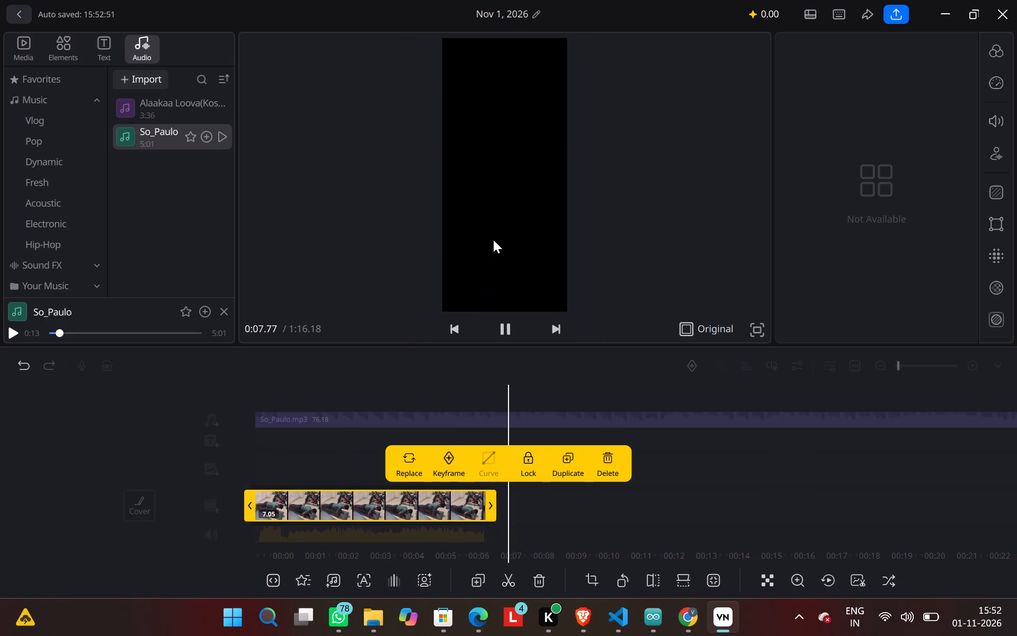
{"action": "left_click_drag", "start_coordinate": [493, 240], "coordinate": [489, 260]}
Trim the end of the gym clip on the main track to a length of 5.91 s.
{"action": "left_click_drag", "start_coordinate": [436, 447], "coordinate": [702, 436]}
{"action": "left_click", "coordinate": [702, 436]}
{"action": "left_click_drag", "start_coordinate": [691, 438], "coordinate": [611, 472]}
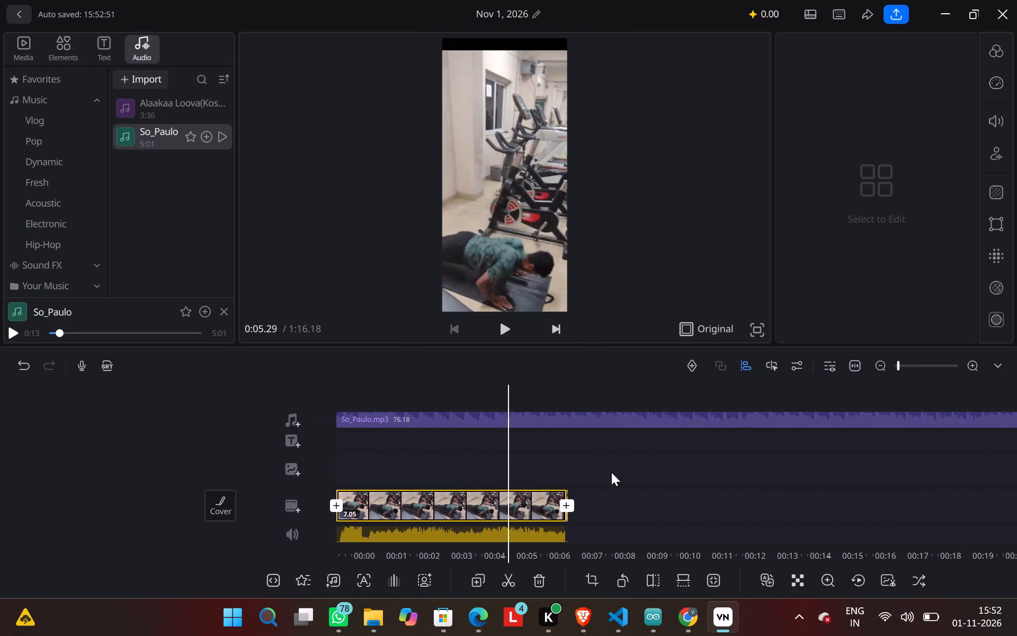
{"action": "left_click_drag", "start_coordinate": [611, 472], "coordinate": [612, 472]}
{"action": "left_click", "coordinate": [535, 513]}
{"action": "left_click_drag", "start_coordinate": [579, 506], "coordinate": [548, 509]}
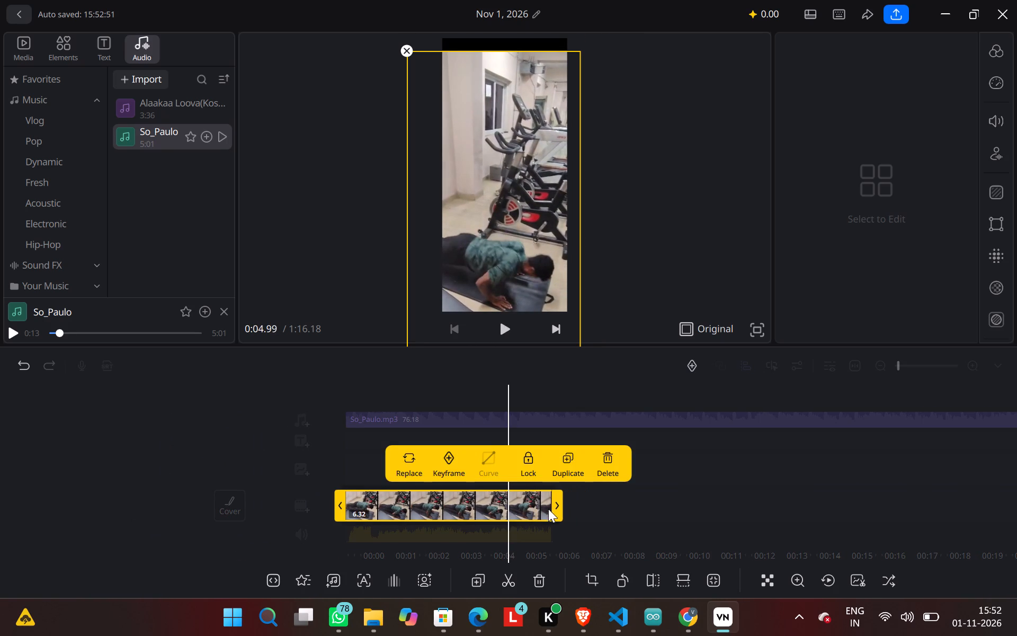
{"action": "left_click_drag", "start_coordinate": [548, 509], "coordinate": [542, 510]}
Return the playhead to the start and play through the trimmed gym clip.
{"action": "left_click_drag", "start_coordinate": [552, 485], "coordinate": [831, 447]}
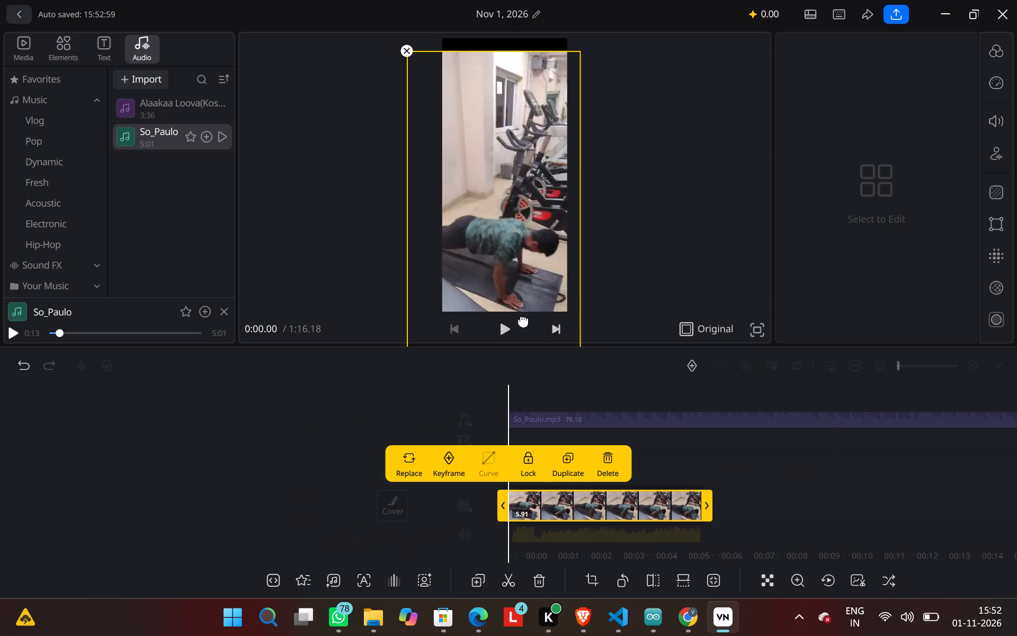
{"action": "left_click", "coordinate": [507, 330]}
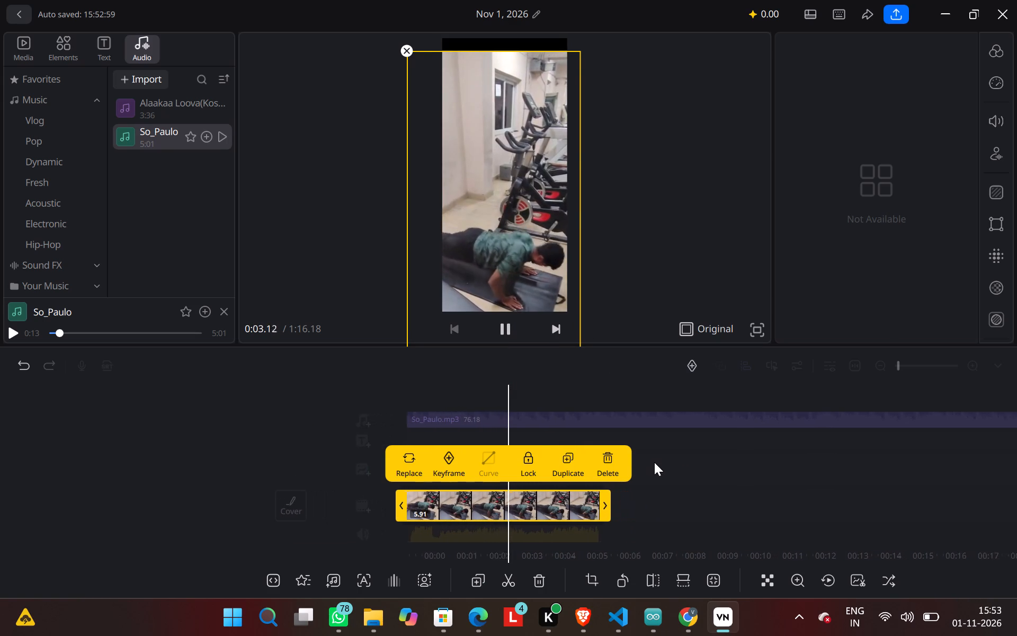
{"action": "left_click", "coordinate": [503, 334]}
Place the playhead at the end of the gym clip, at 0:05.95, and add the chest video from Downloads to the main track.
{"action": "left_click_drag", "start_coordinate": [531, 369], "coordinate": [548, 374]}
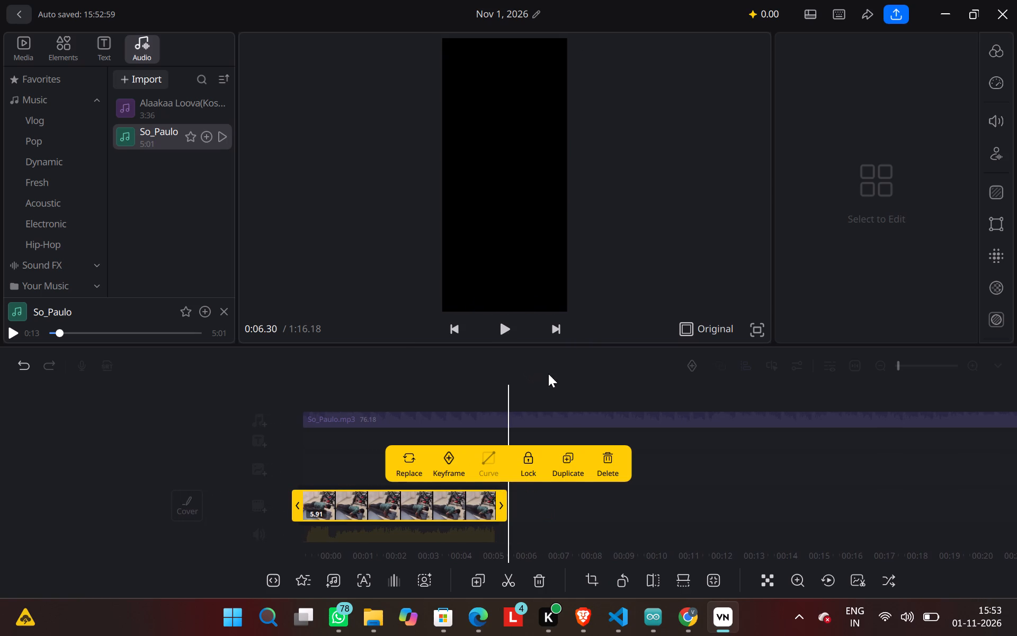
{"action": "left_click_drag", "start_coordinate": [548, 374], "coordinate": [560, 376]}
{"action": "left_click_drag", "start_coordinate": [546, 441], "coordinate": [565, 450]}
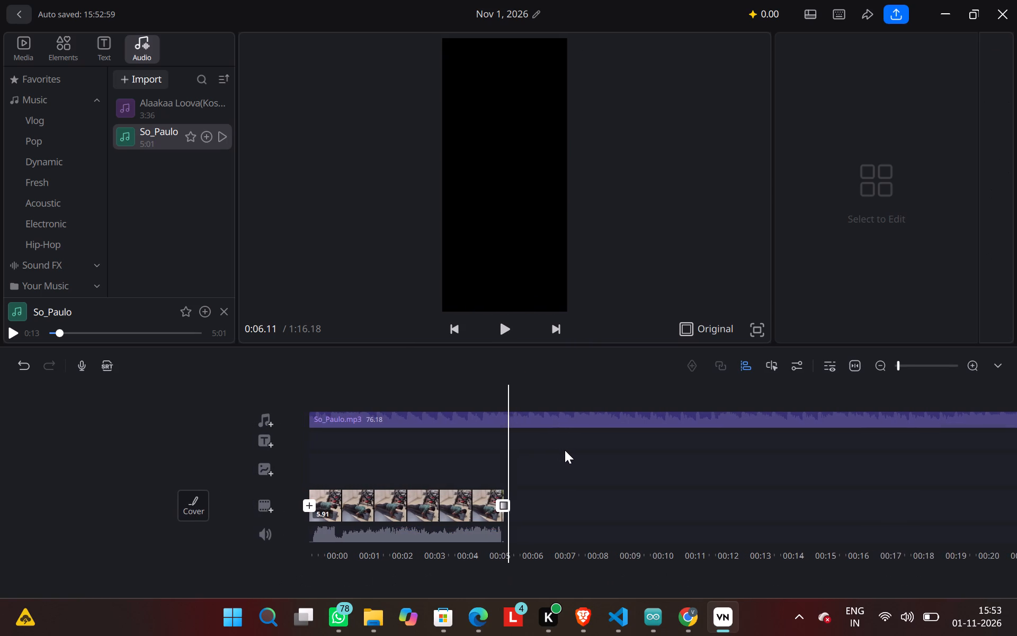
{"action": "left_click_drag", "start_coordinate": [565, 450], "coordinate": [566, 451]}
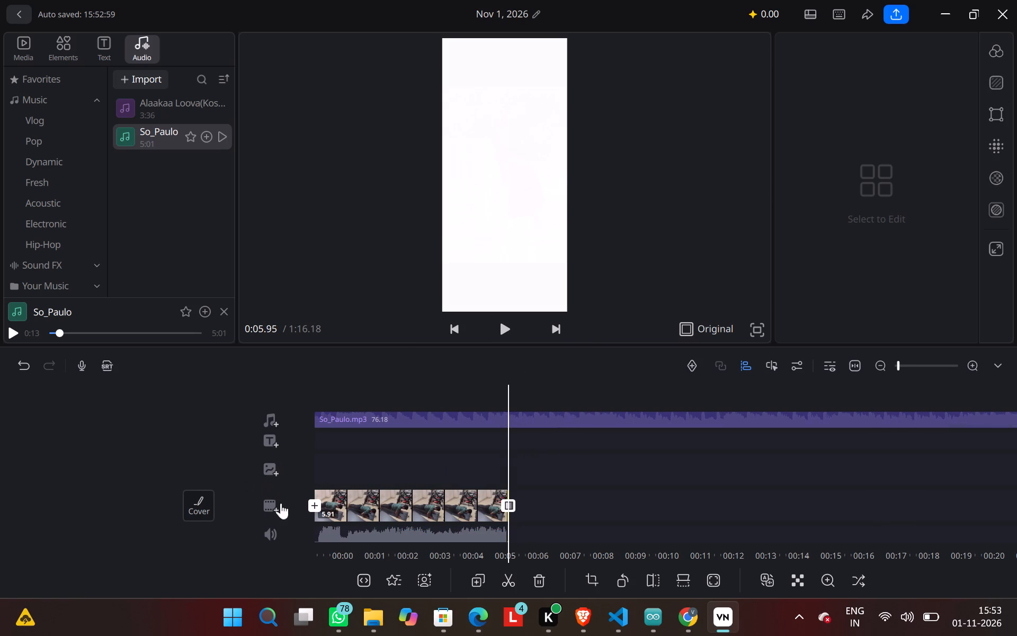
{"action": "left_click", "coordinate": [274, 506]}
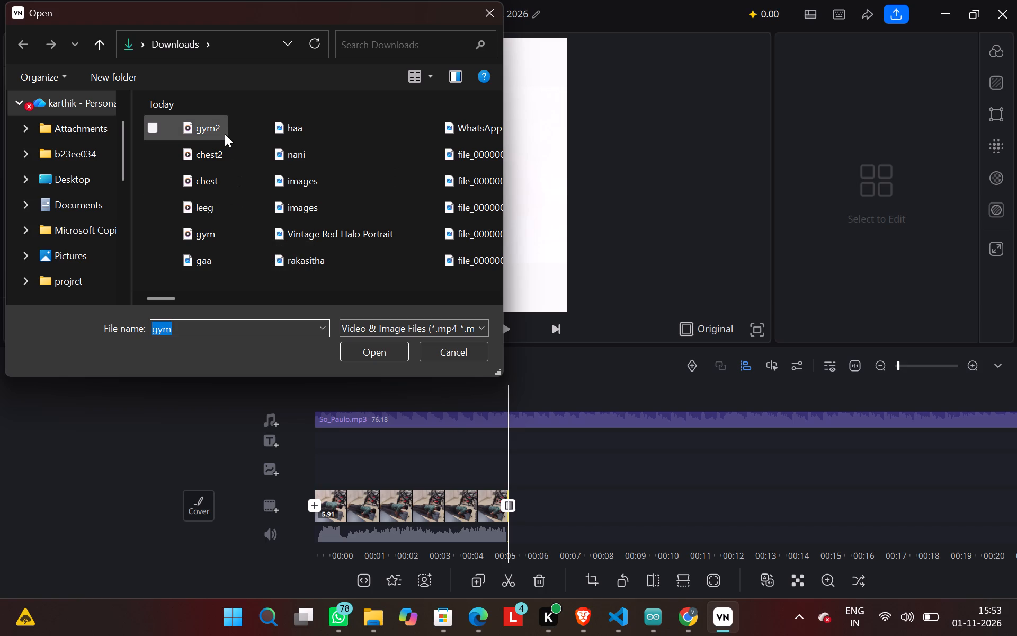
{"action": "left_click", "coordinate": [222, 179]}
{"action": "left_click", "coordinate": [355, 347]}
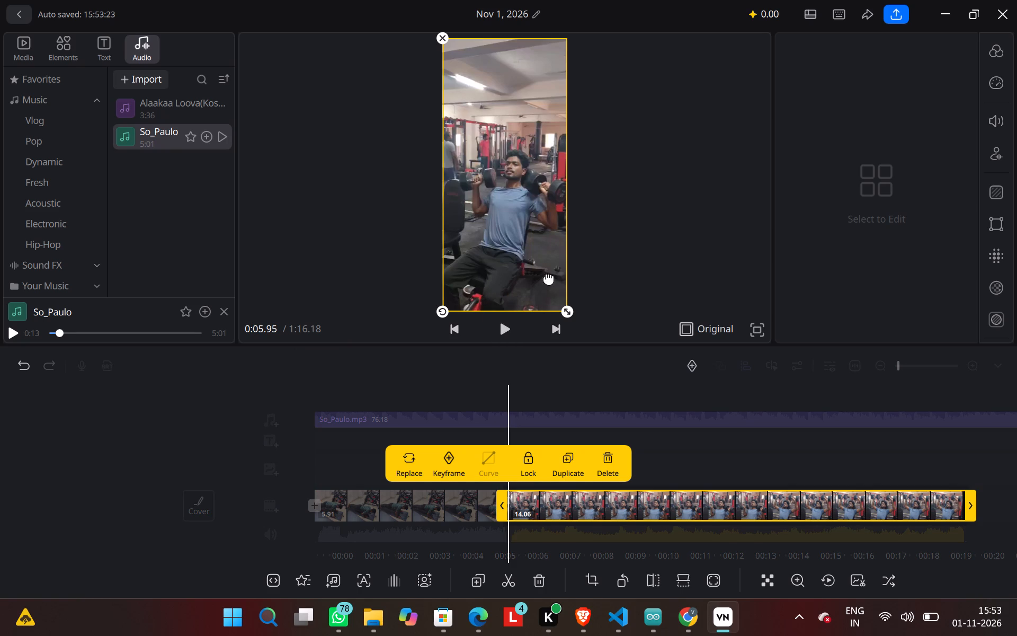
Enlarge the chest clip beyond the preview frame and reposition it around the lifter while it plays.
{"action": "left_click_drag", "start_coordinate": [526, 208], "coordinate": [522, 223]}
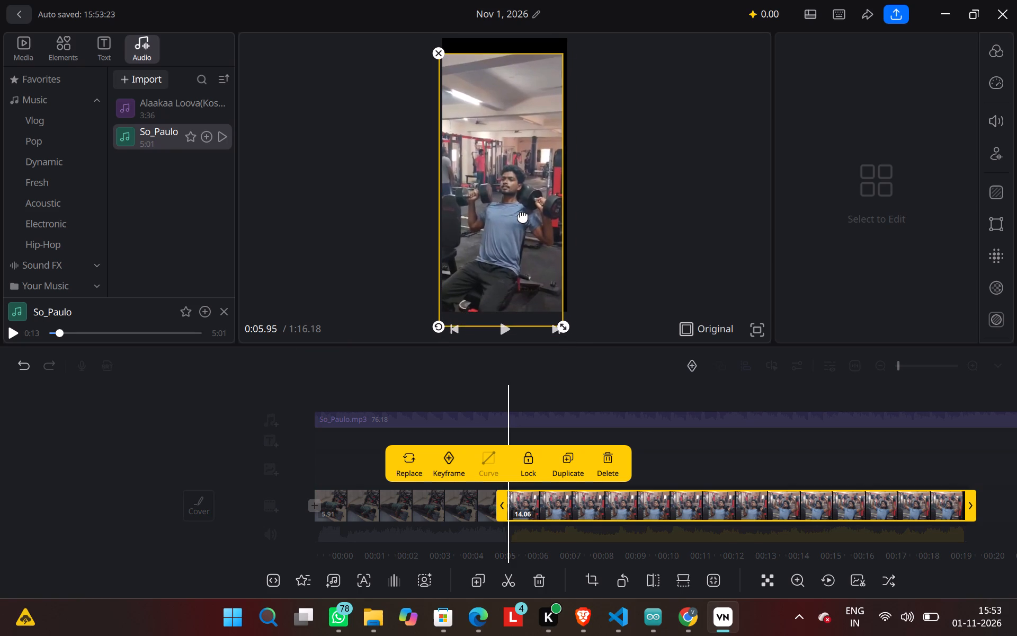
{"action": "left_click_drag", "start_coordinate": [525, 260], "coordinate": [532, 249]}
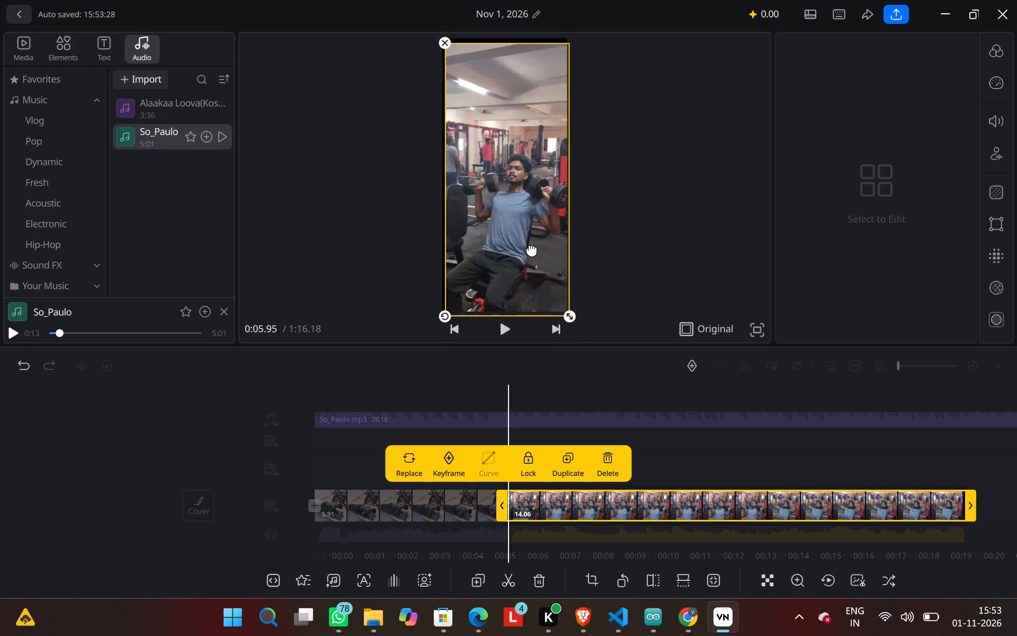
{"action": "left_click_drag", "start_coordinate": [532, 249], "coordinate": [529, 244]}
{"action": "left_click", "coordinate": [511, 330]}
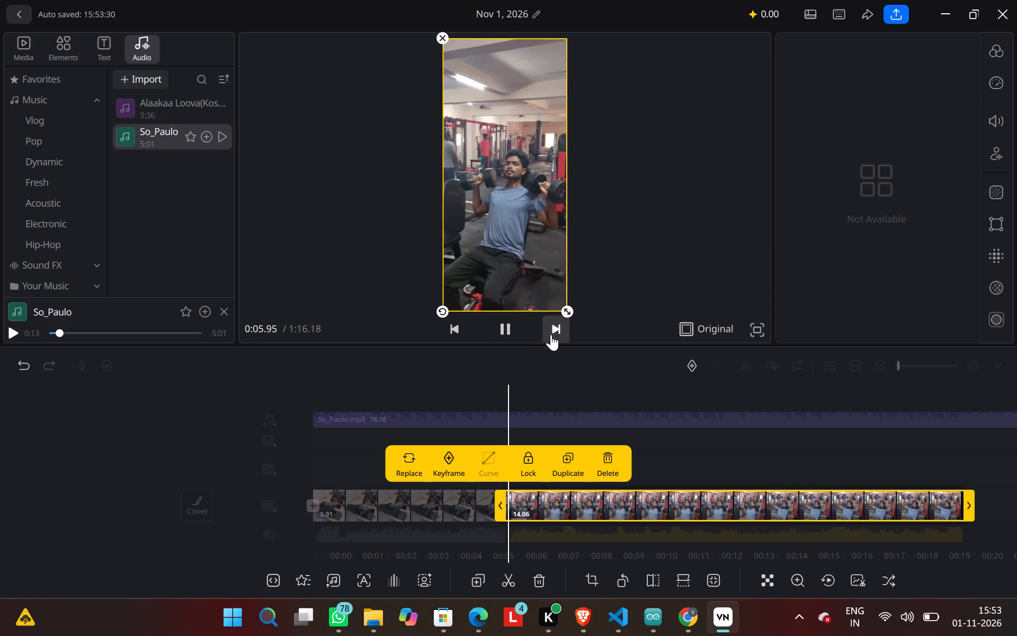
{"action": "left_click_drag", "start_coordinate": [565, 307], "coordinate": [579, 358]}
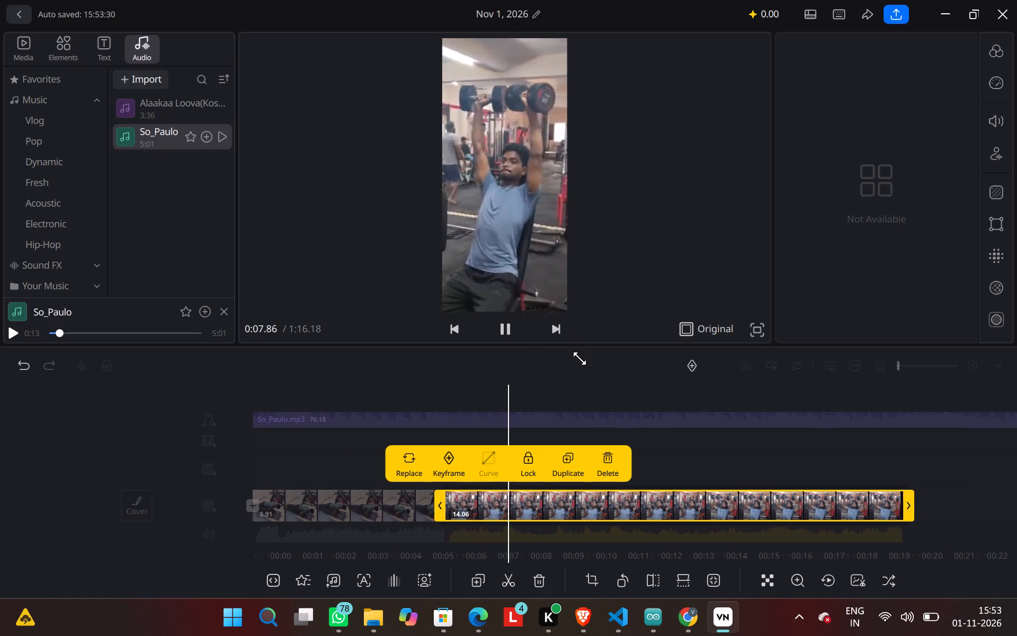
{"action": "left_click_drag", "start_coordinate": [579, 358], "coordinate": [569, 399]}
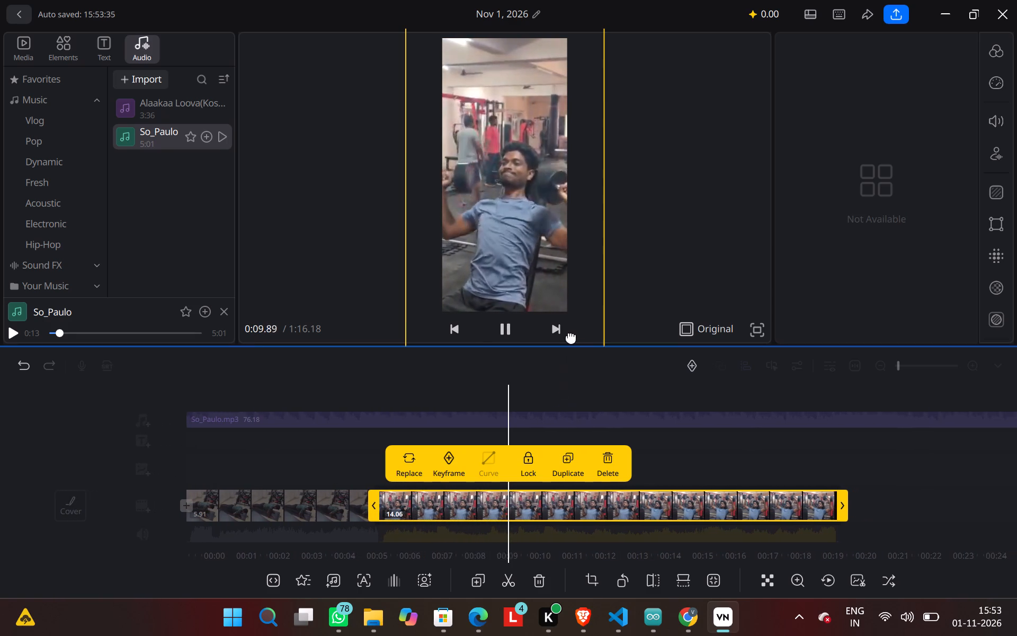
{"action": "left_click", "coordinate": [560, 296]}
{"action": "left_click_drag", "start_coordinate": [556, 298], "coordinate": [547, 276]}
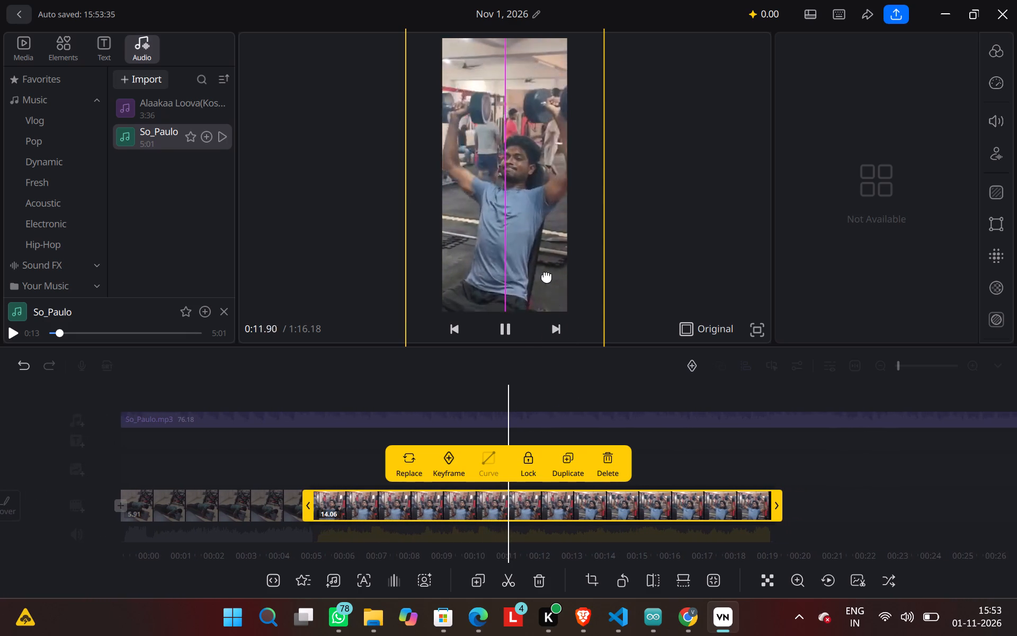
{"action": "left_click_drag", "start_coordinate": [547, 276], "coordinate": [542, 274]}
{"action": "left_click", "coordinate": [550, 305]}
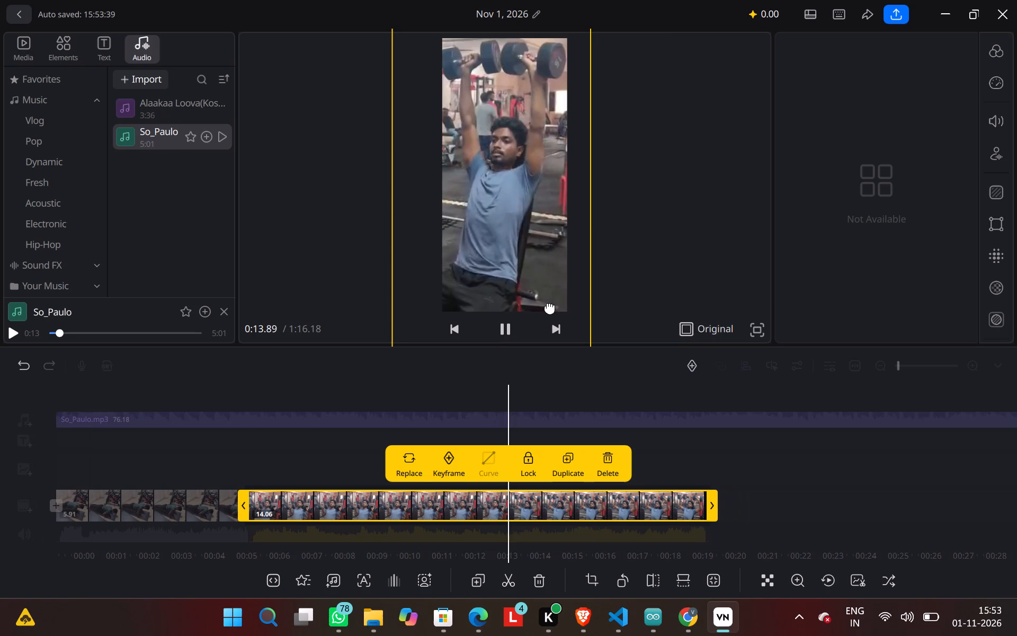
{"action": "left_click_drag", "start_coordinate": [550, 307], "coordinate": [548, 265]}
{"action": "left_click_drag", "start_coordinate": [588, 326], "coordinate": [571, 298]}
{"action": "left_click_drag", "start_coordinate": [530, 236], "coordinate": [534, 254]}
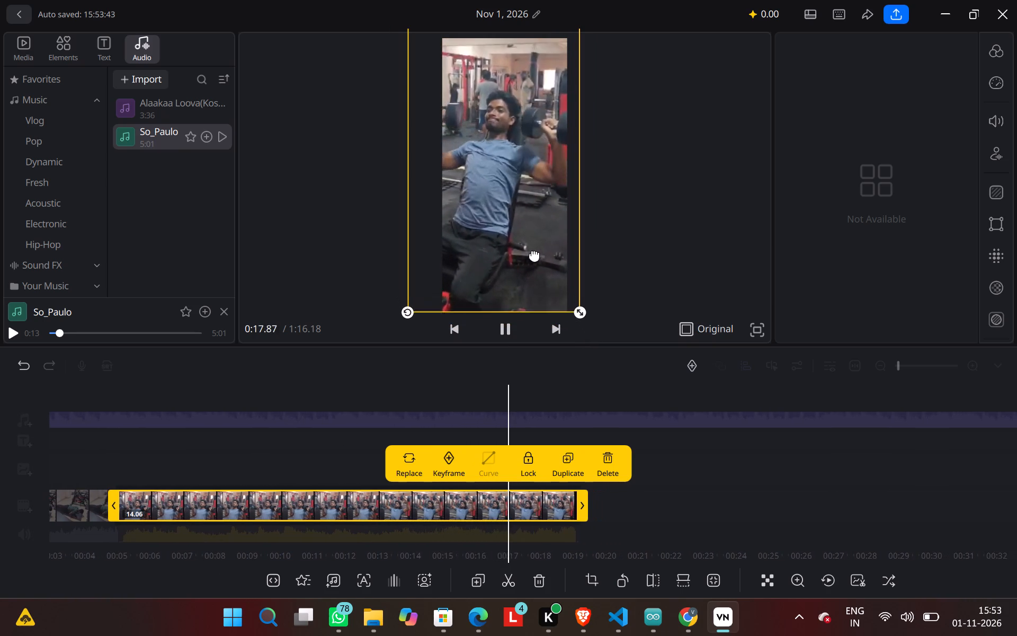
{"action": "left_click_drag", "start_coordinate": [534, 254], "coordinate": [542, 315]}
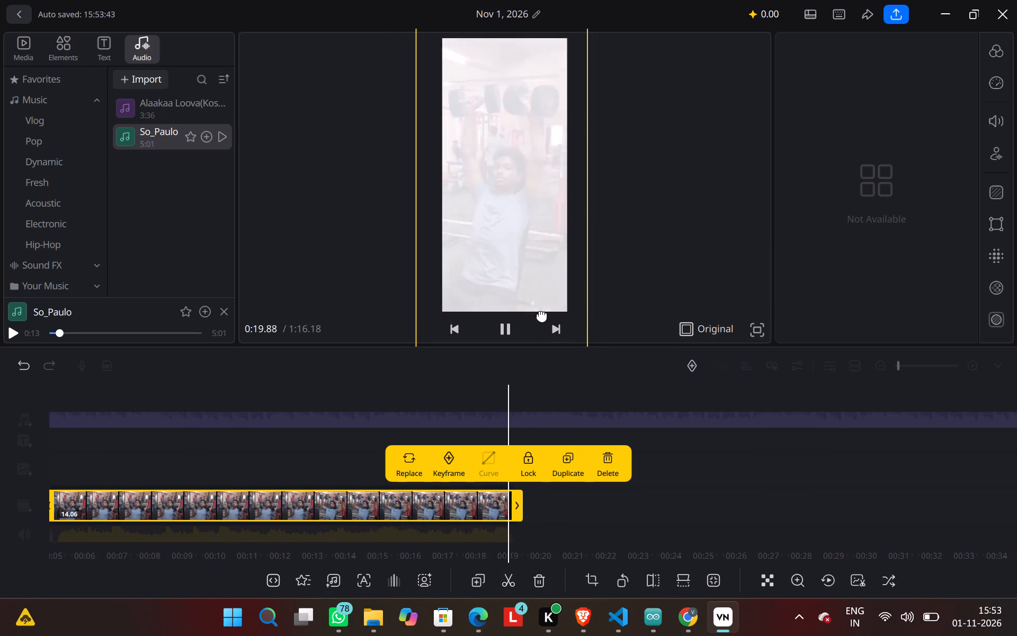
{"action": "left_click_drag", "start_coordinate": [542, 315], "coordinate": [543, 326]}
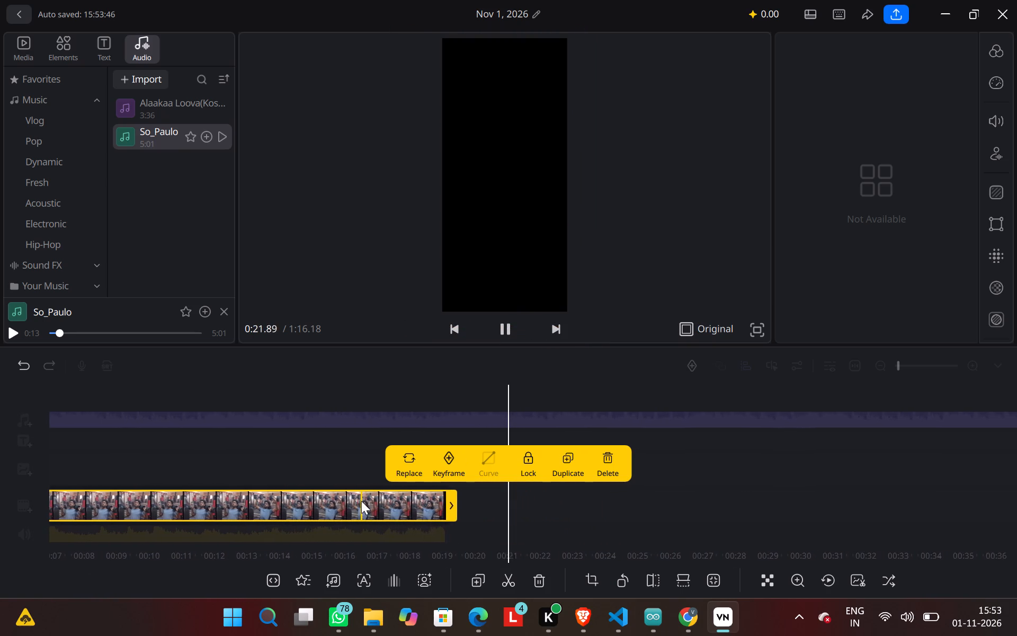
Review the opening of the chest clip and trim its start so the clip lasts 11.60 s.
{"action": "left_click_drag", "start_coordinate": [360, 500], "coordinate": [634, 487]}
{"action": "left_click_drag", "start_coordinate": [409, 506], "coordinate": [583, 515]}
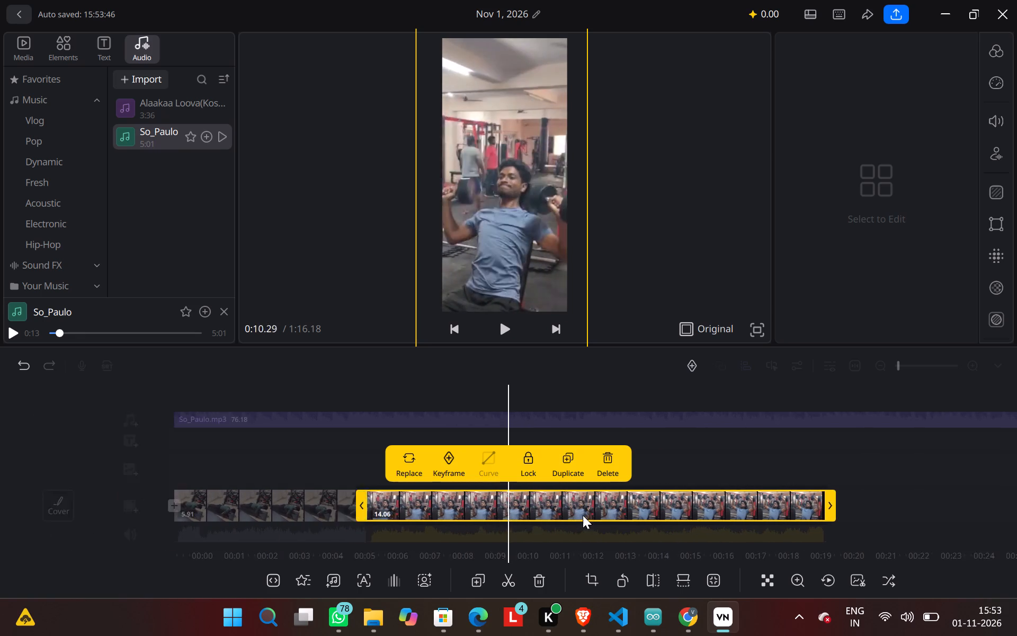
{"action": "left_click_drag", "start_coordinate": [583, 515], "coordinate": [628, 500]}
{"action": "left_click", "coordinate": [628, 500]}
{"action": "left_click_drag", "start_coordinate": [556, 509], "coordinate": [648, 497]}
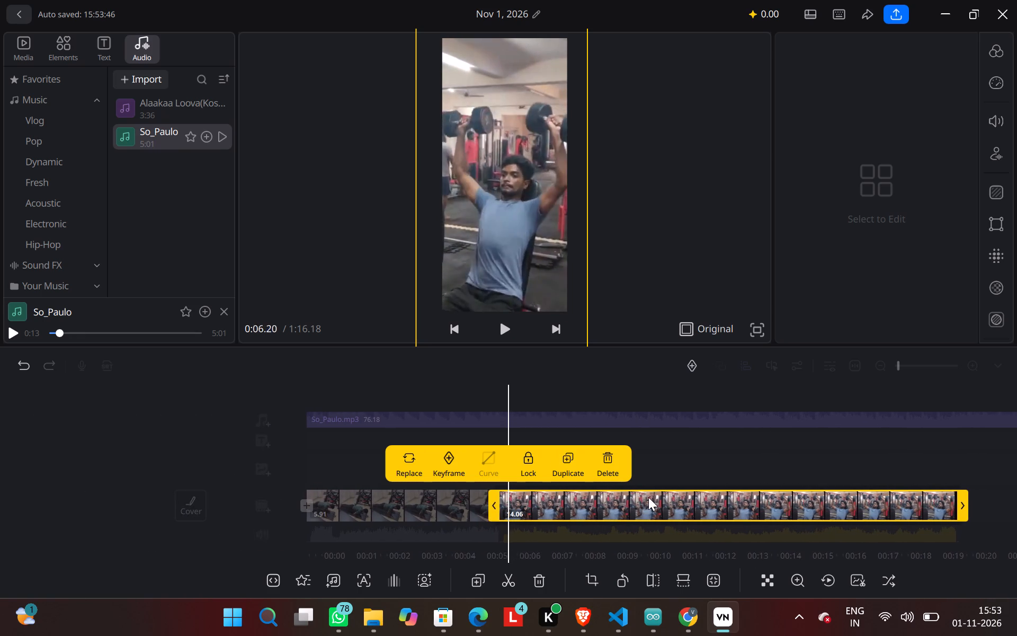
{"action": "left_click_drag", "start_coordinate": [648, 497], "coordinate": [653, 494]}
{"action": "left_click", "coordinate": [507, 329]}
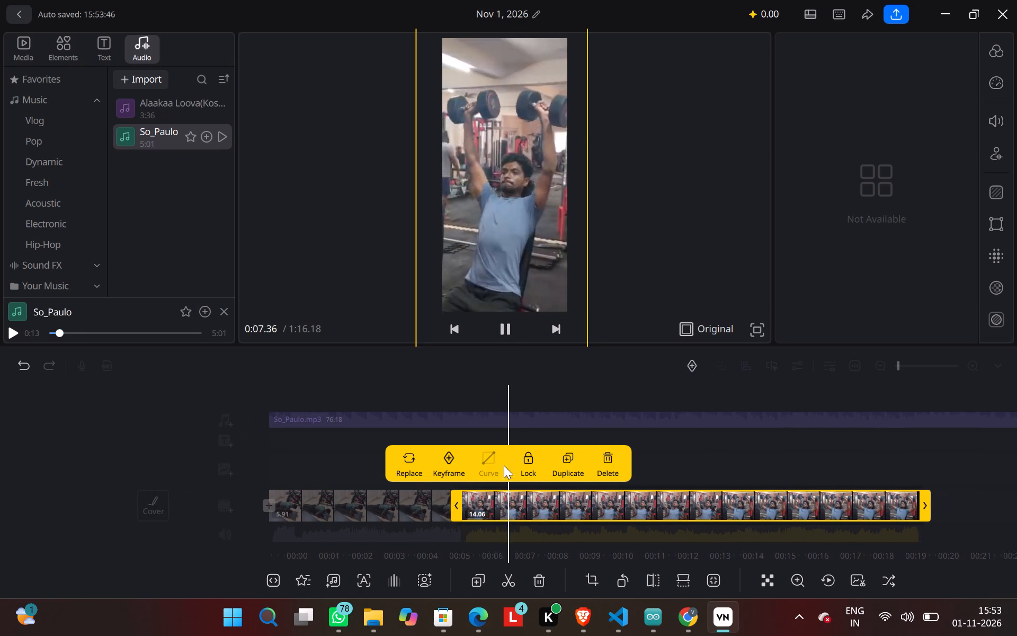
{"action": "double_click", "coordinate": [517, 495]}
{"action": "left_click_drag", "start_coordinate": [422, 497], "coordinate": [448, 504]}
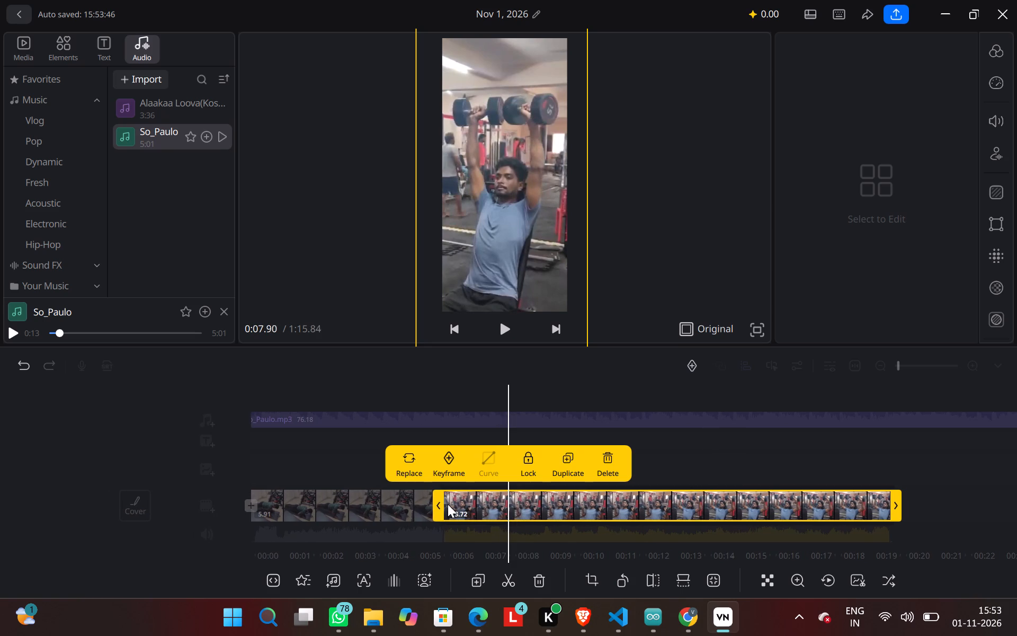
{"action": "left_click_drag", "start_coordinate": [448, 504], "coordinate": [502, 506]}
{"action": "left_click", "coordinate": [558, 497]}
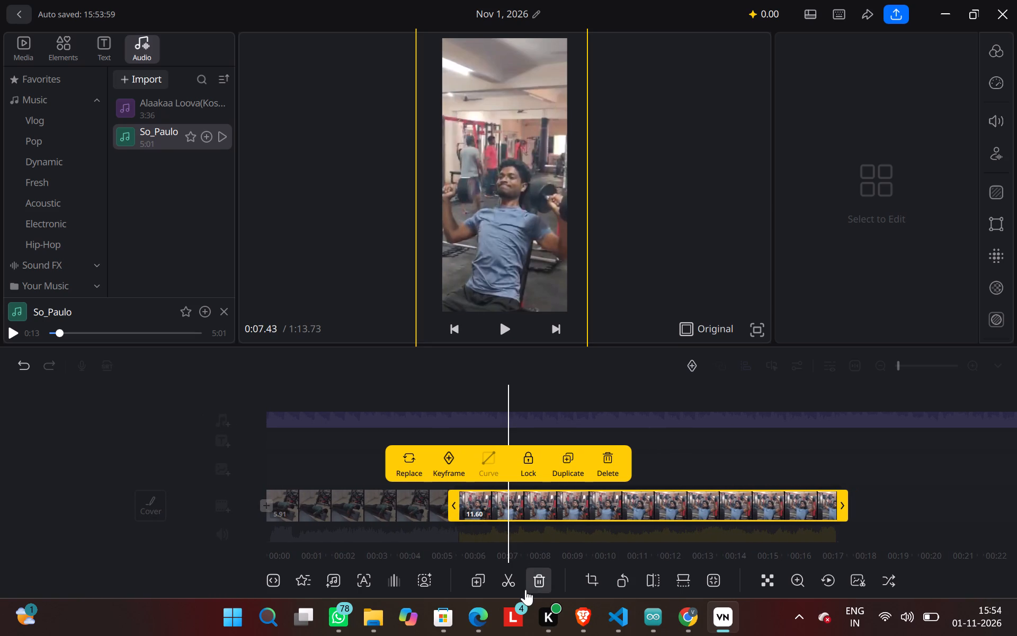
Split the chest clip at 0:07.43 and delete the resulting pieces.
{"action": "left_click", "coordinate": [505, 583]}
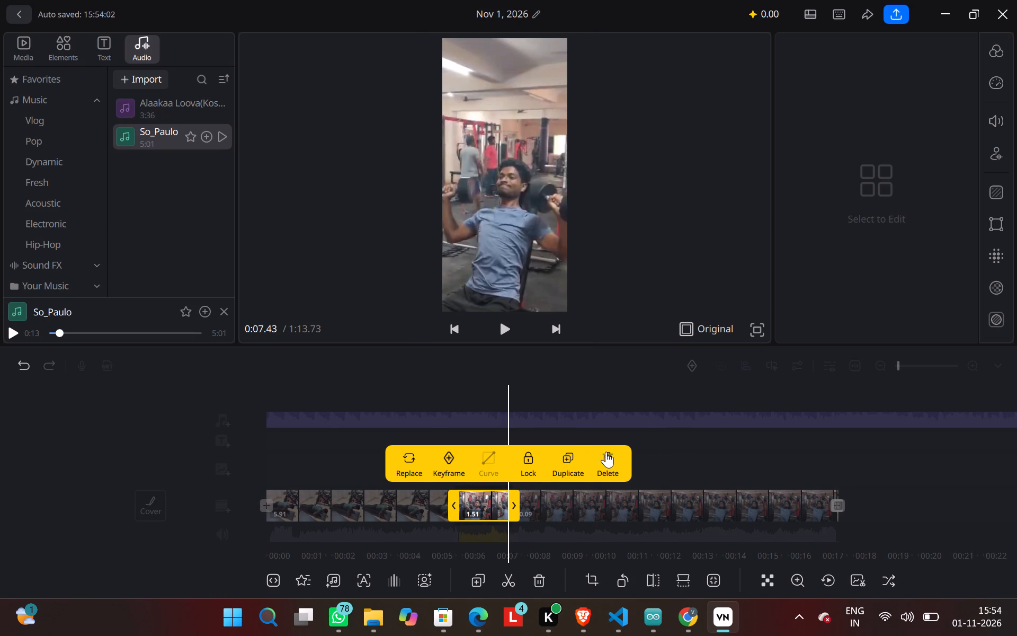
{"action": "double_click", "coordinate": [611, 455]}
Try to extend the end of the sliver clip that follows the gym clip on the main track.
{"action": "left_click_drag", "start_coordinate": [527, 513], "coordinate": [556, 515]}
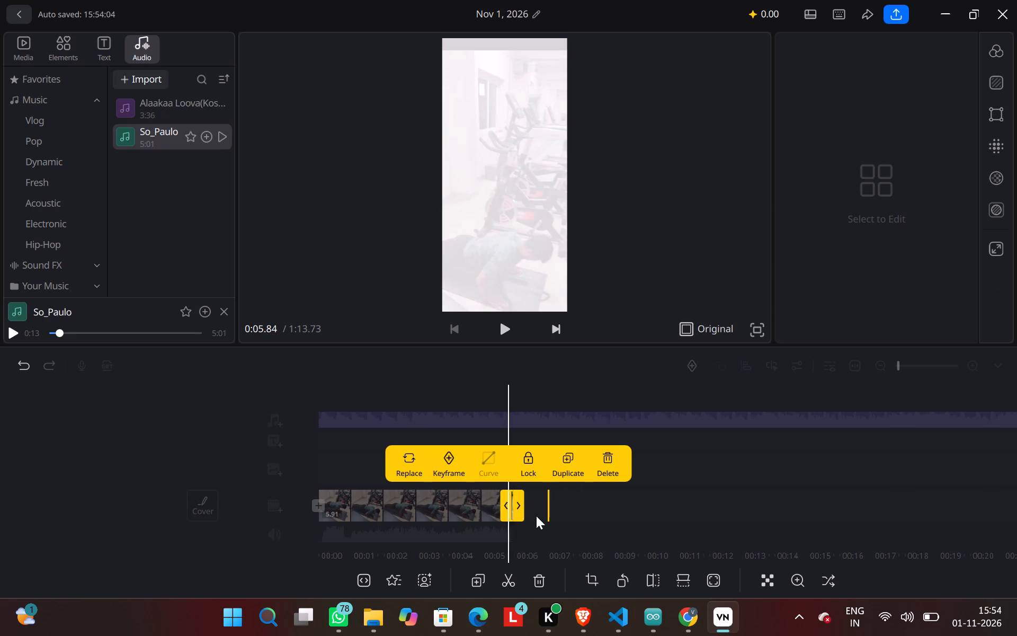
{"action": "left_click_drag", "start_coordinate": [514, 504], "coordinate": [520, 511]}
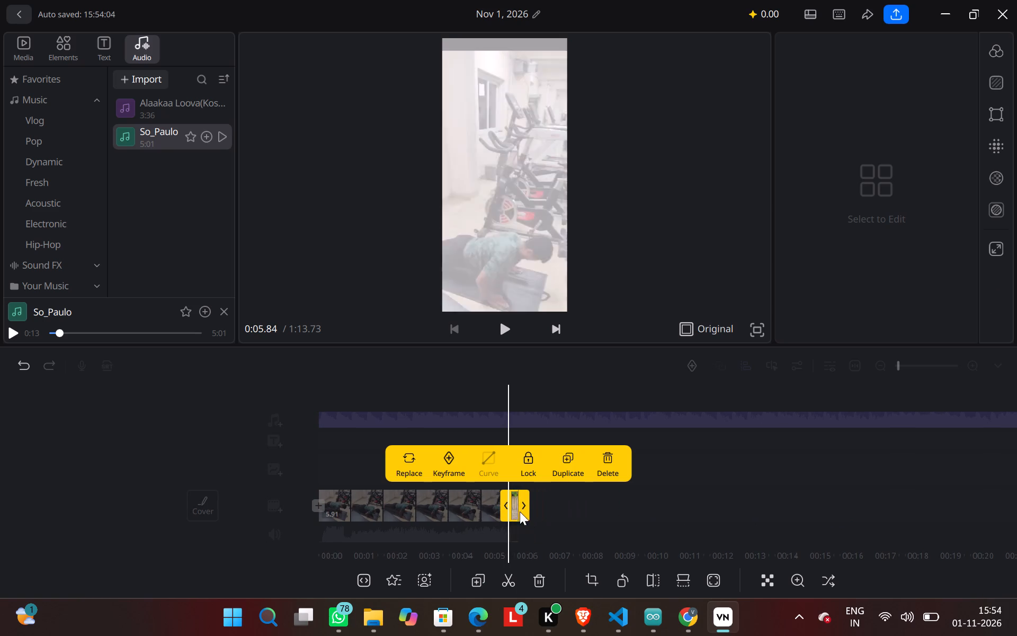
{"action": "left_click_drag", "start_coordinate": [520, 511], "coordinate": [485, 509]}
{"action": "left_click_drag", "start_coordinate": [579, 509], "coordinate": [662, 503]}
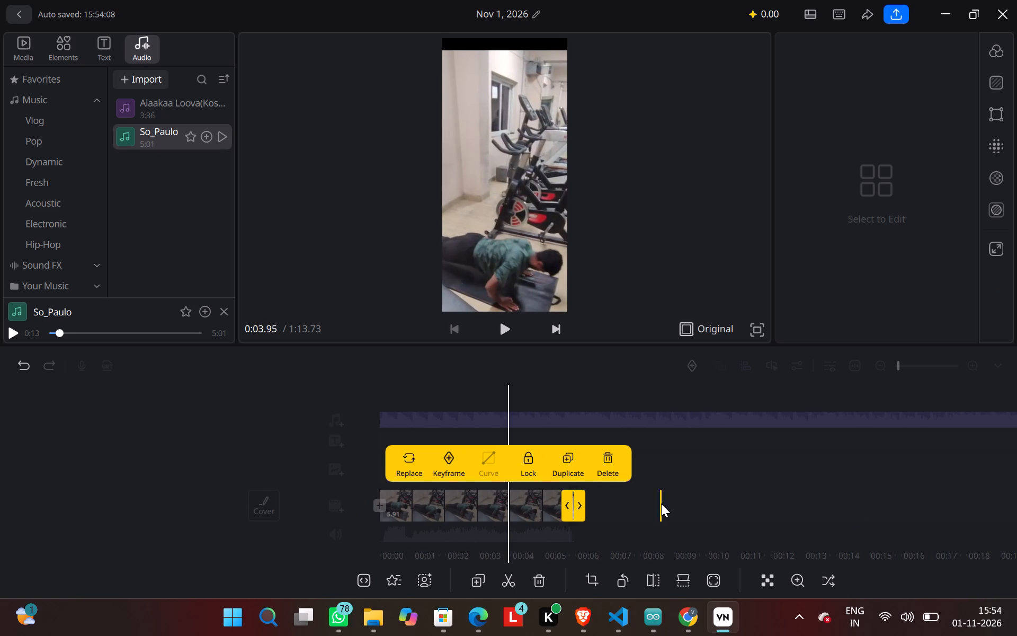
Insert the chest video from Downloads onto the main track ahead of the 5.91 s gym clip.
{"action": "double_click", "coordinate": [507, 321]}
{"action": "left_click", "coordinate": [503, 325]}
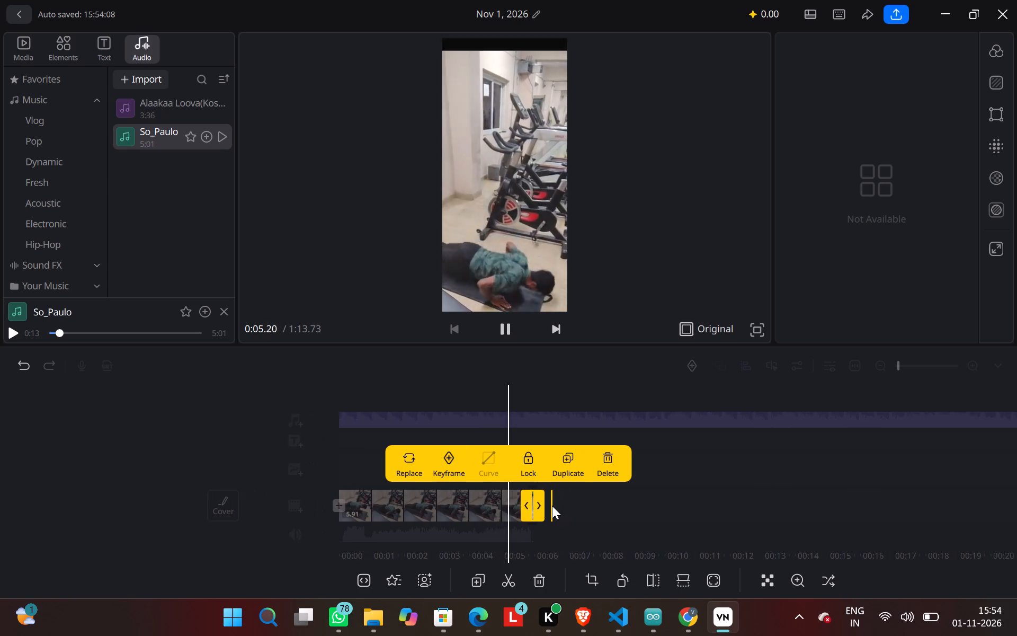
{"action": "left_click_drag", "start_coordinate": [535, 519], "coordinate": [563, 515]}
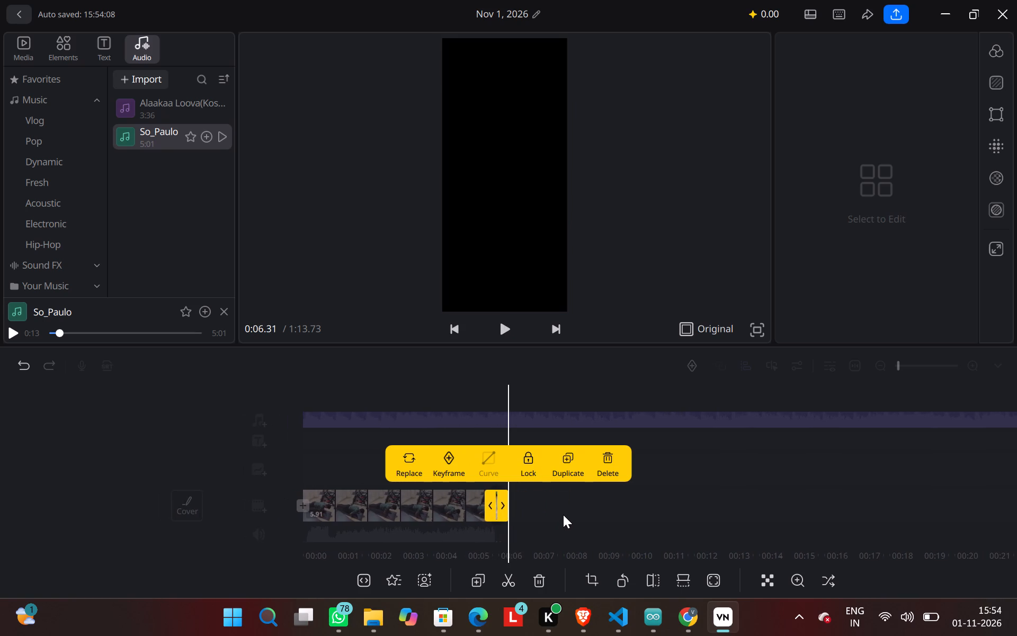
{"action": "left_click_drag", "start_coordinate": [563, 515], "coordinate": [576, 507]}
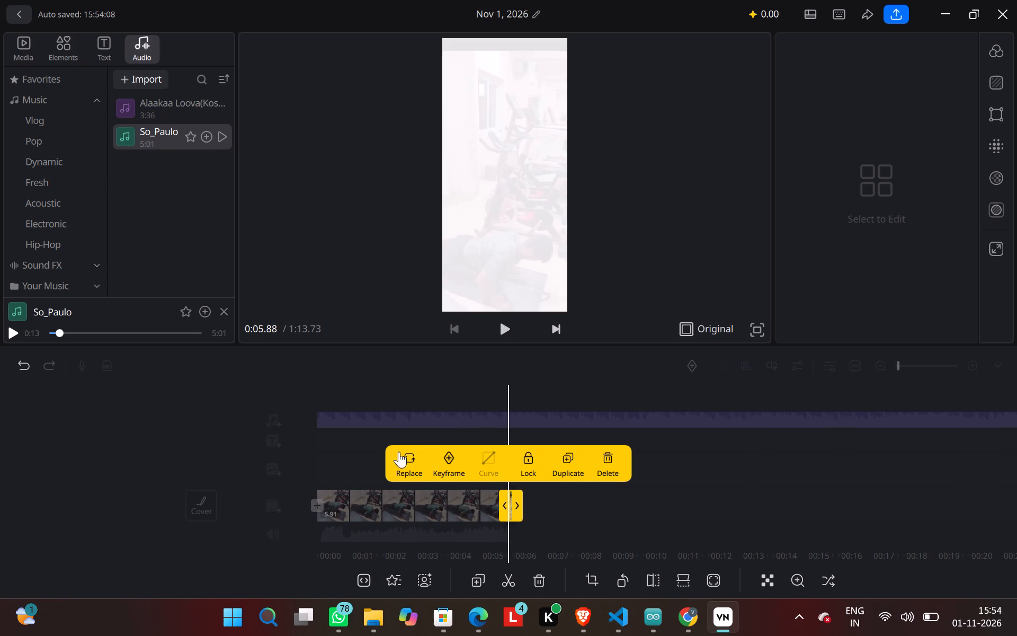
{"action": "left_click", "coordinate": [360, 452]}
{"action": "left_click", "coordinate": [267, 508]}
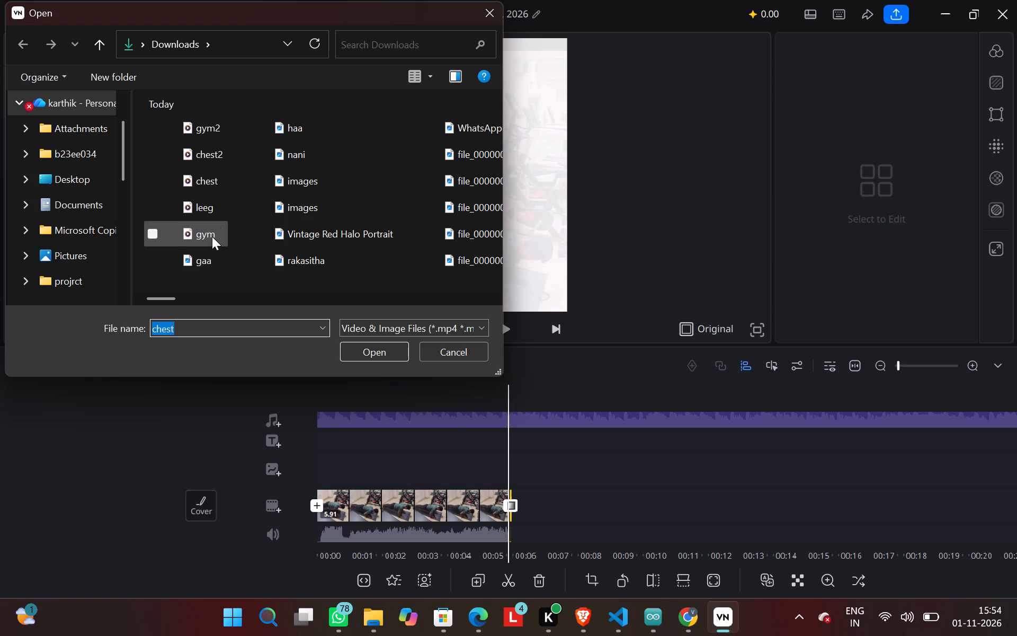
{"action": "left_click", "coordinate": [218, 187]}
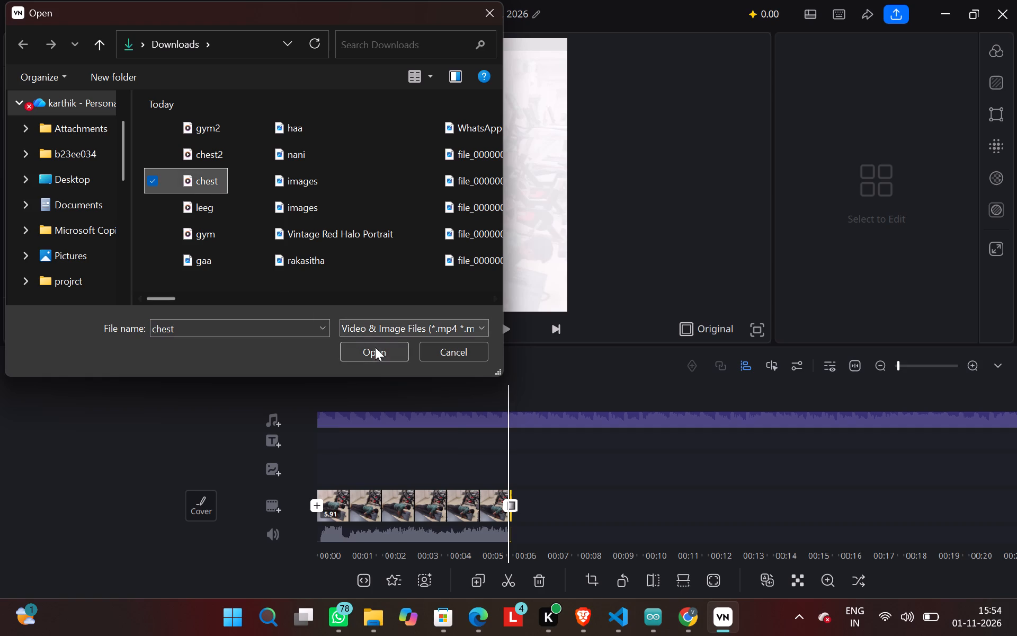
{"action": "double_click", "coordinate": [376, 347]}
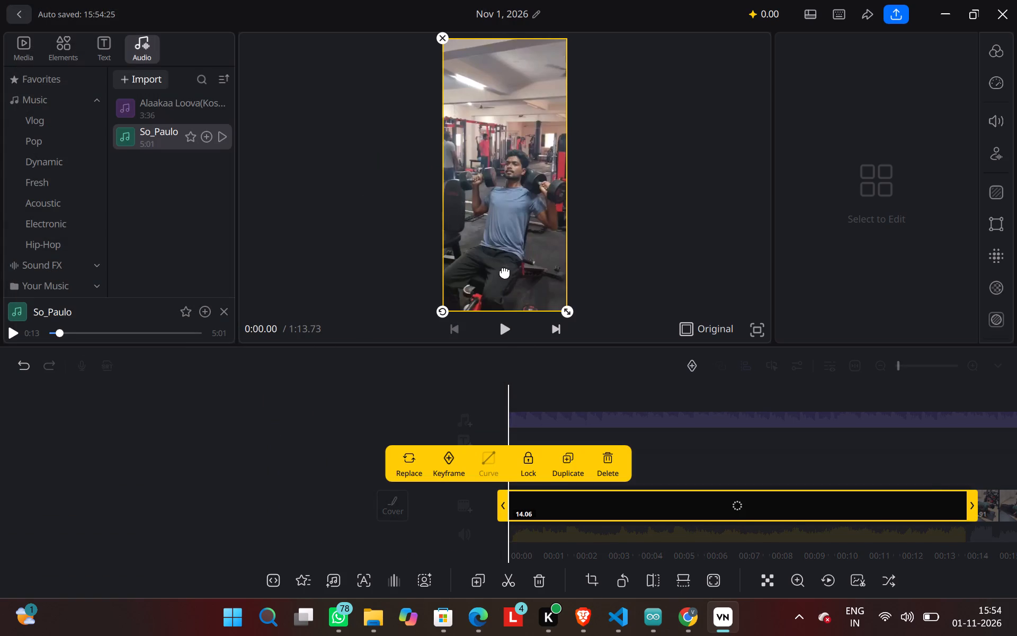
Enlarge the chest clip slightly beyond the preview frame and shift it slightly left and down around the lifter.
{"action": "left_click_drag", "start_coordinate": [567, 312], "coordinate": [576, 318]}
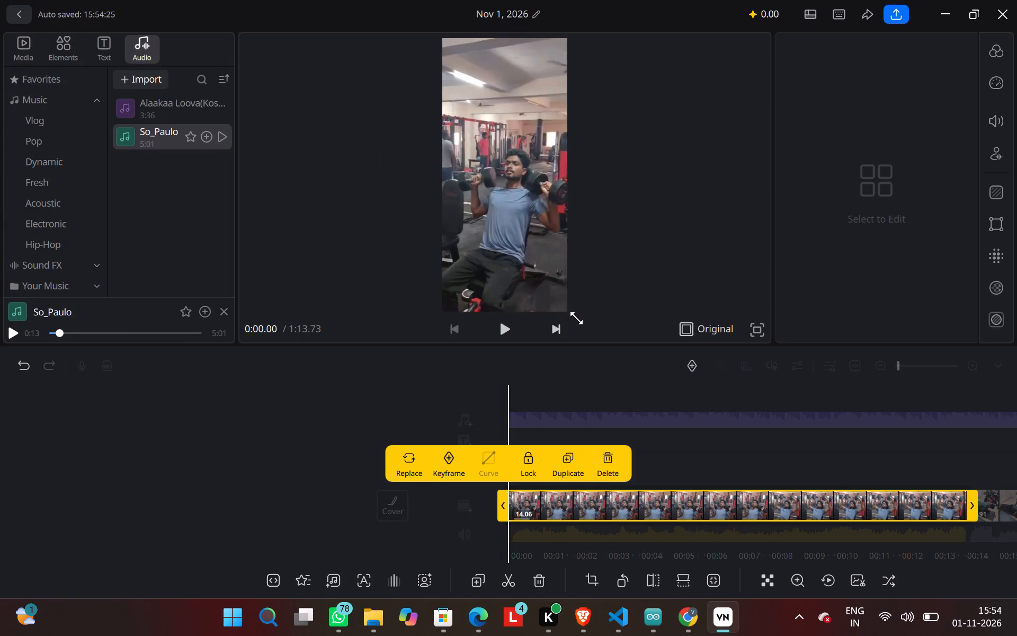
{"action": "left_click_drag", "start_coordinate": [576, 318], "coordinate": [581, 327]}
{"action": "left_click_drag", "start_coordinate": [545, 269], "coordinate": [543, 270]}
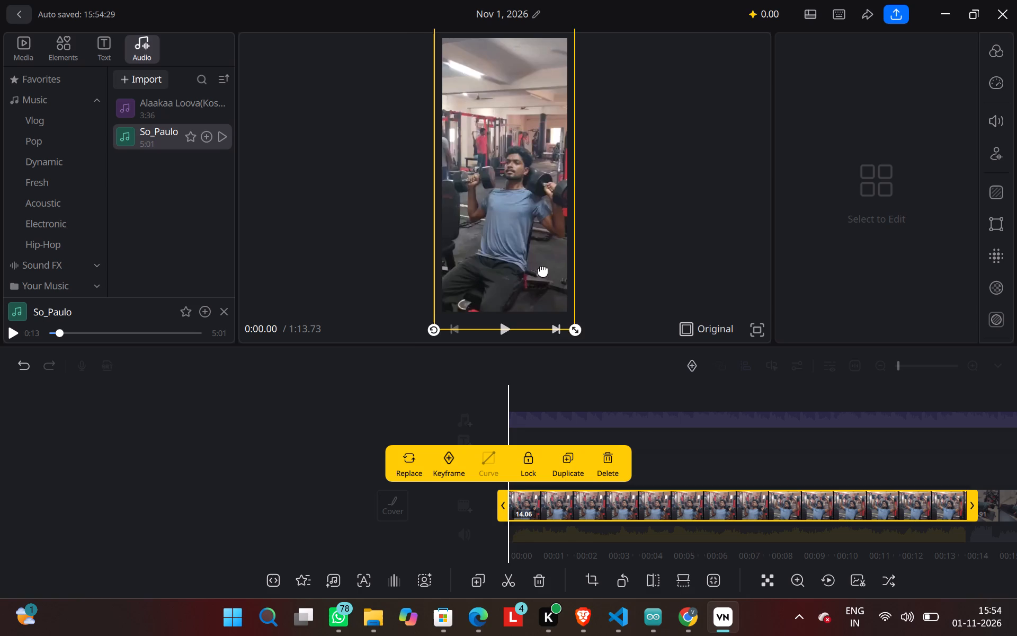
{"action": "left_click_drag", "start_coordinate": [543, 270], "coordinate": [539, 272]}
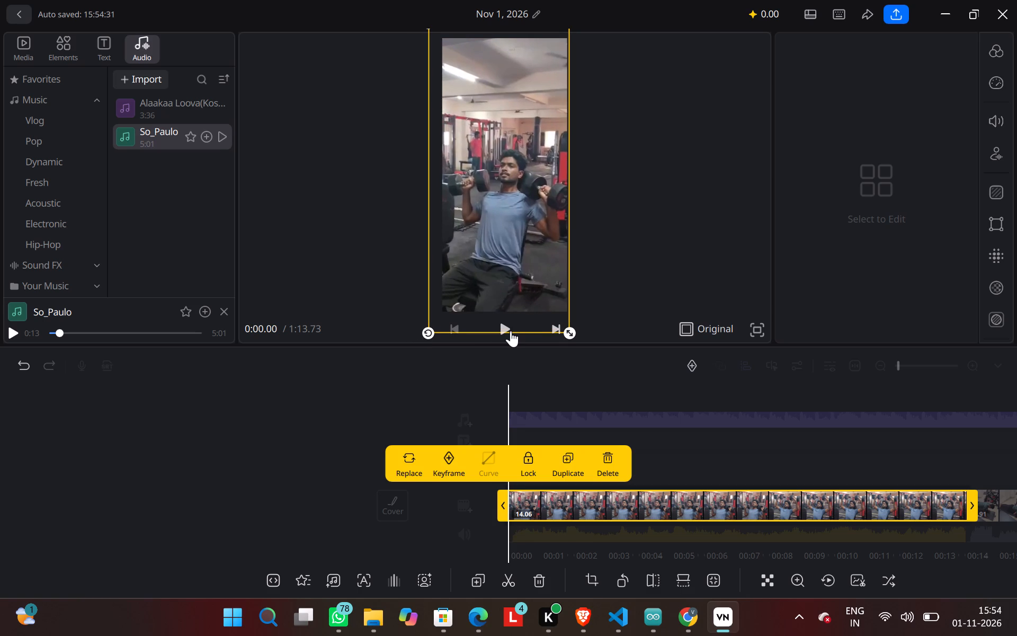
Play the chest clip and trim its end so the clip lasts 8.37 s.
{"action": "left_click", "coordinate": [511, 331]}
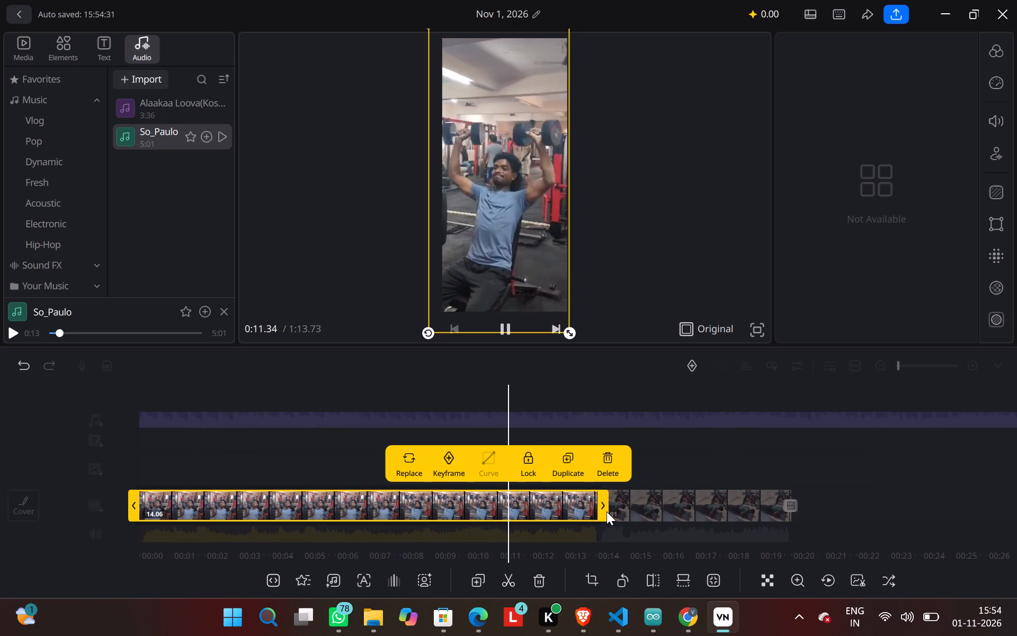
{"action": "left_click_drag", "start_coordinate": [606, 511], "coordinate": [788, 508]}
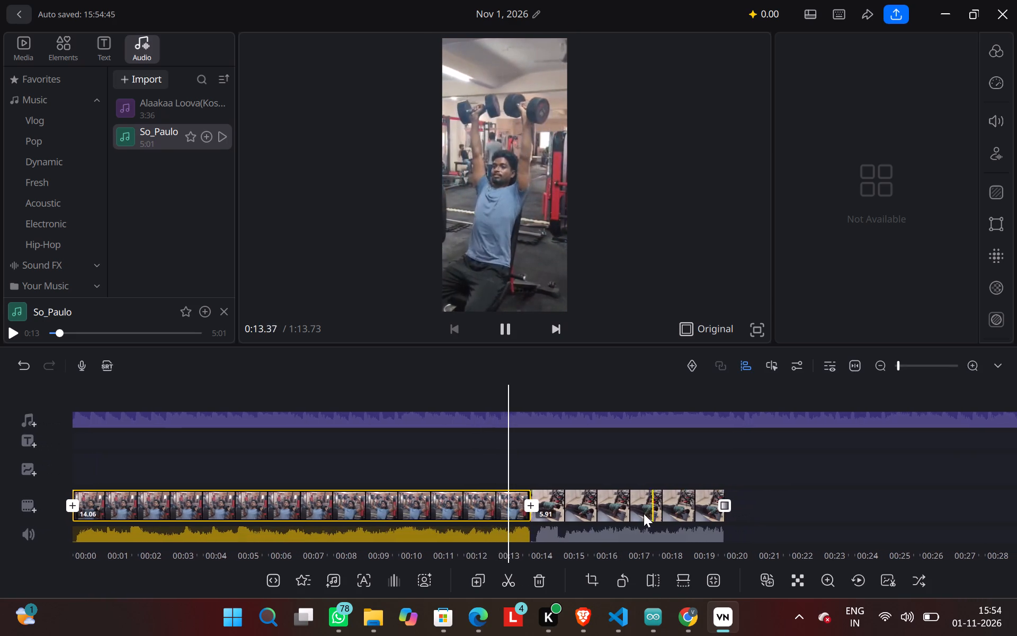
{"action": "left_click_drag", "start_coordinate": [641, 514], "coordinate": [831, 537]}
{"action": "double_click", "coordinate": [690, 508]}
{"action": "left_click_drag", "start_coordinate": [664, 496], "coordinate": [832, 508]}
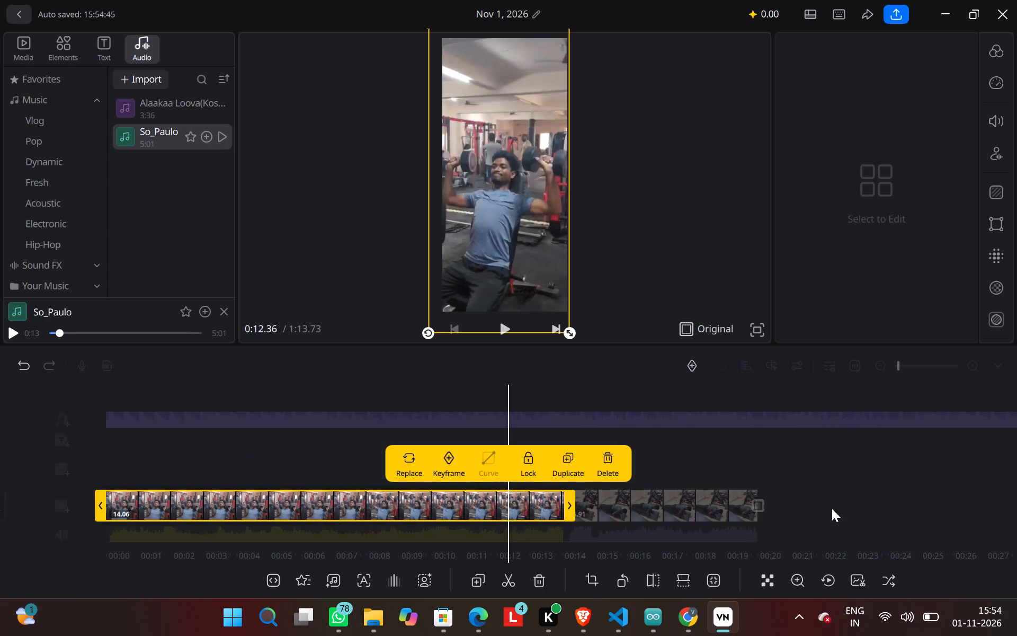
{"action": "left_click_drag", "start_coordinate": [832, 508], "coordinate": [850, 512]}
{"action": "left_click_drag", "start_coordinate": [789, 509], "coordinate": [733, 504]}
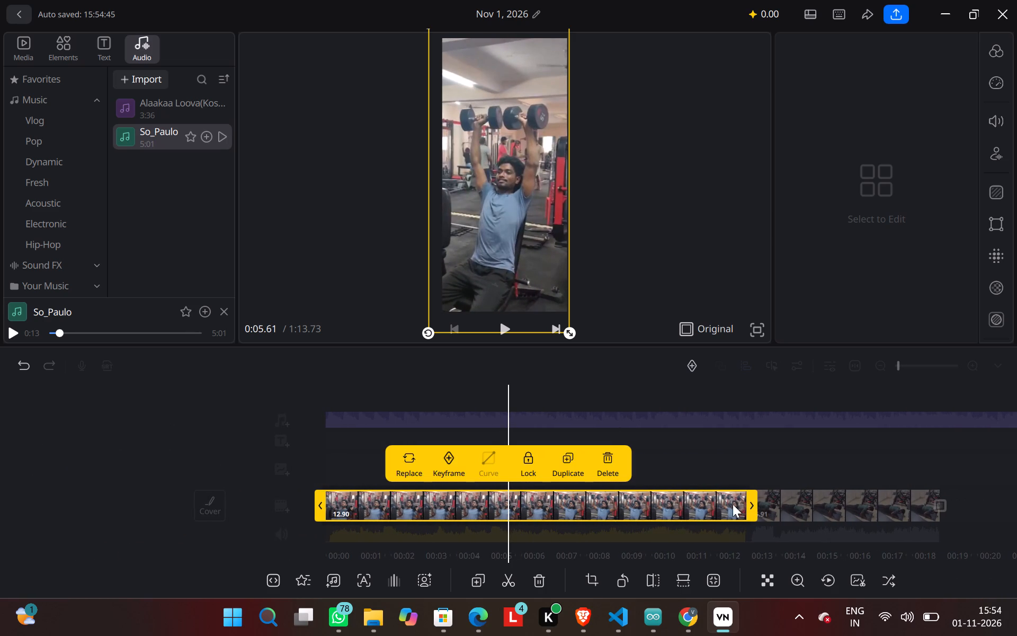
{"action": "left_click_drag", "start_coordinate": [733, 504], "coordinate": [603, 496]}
Replay the shortened chest clip from its opening to examine the dumbbell repetitions and framing.
{"action": "left_click_drag", "start_coordinate": [535, 500], "coordinate": [740, 555]}
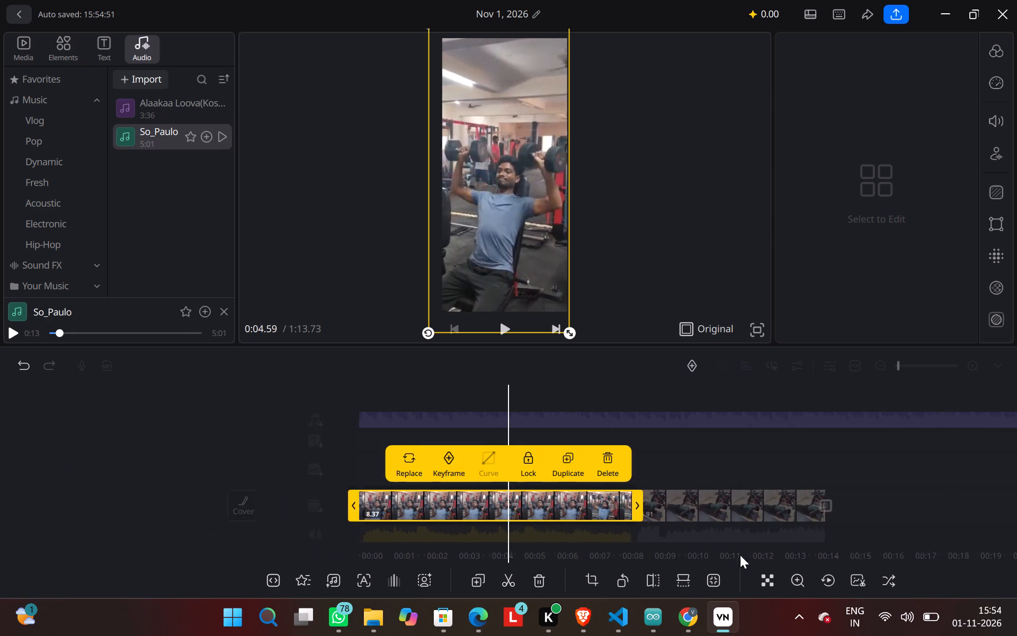
{"action": "left_click_drag", "start_coordinate": [740, 555], "coordinate": [809, 566]}
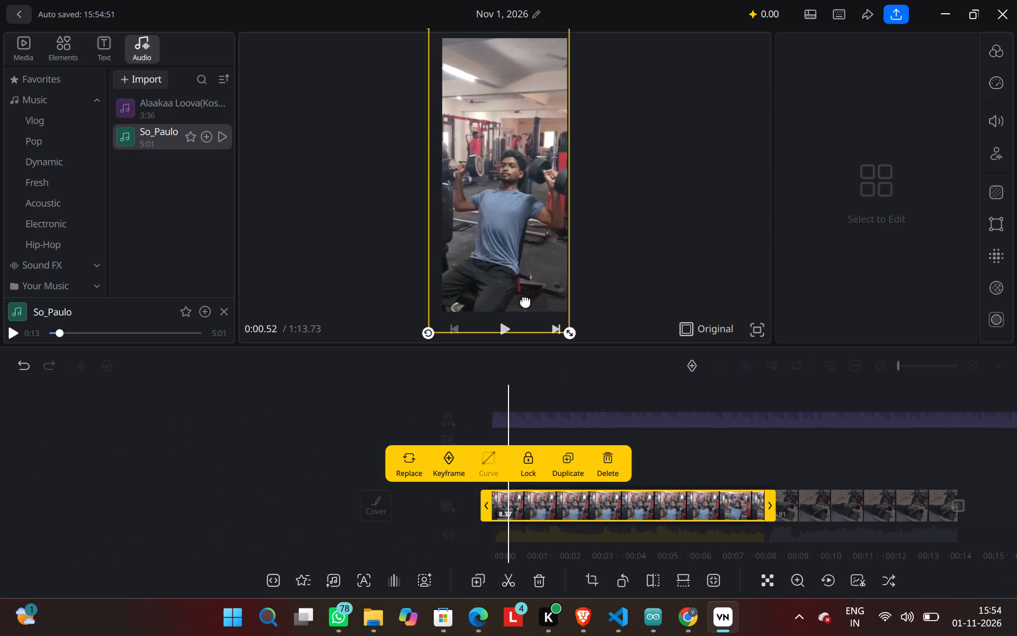
{"action": "double_click", "coordinate": [512, 328]}
{"action": "left_click", "coordinate": [506, 326]}
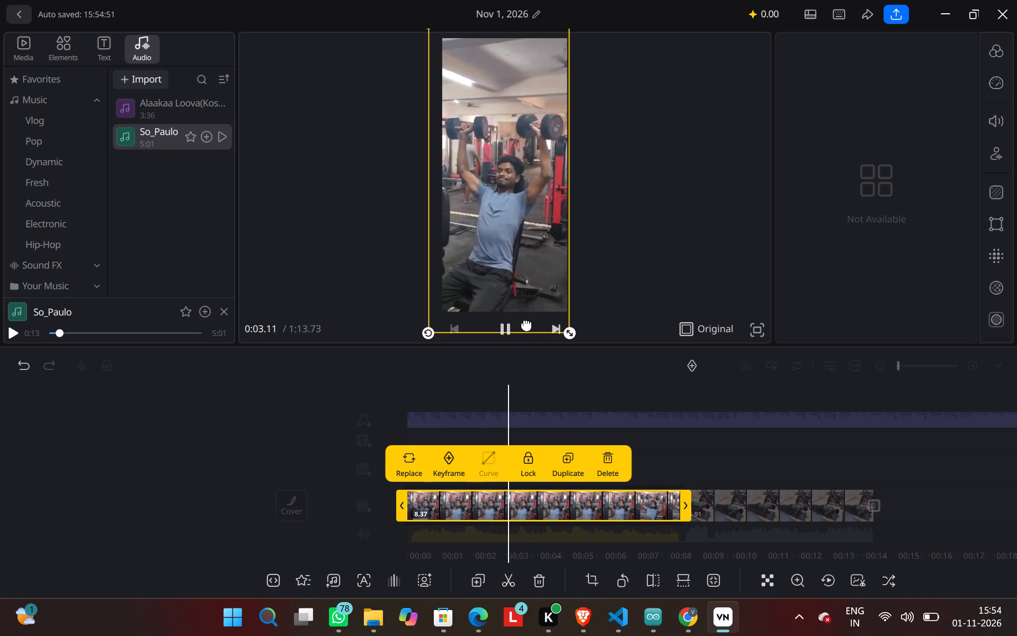
{"action": "left_click_drag", "start_coordinate": [543, 491], "coordinate": [860, 570]}
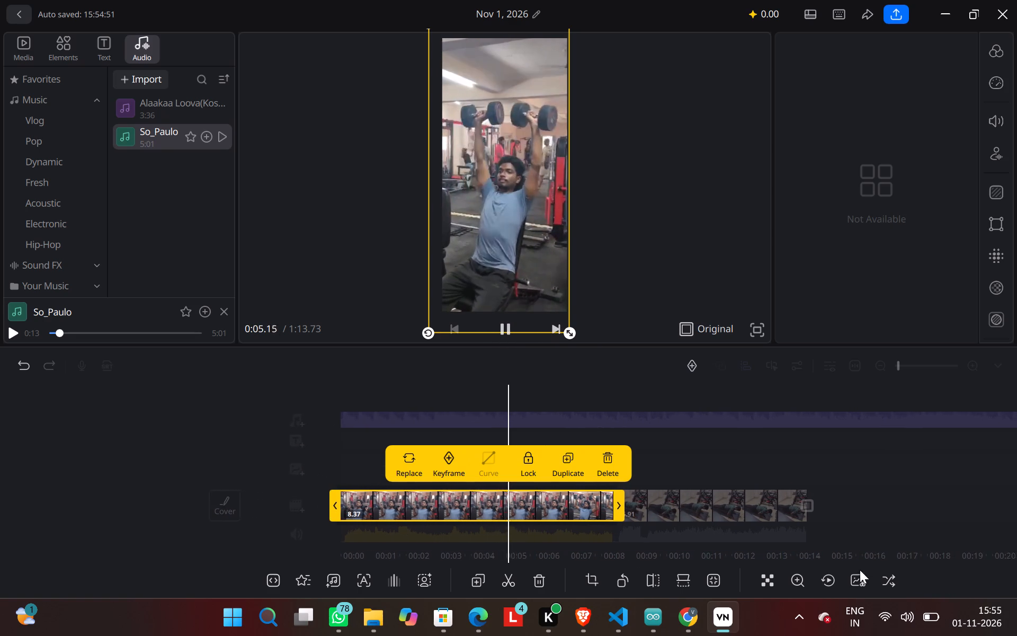
{"action": "left_click_drag", "start_coordinate": [860, 570], "coordinate": [964, 577]}
{"action": "left_click", "coordinate": [516, 331]}
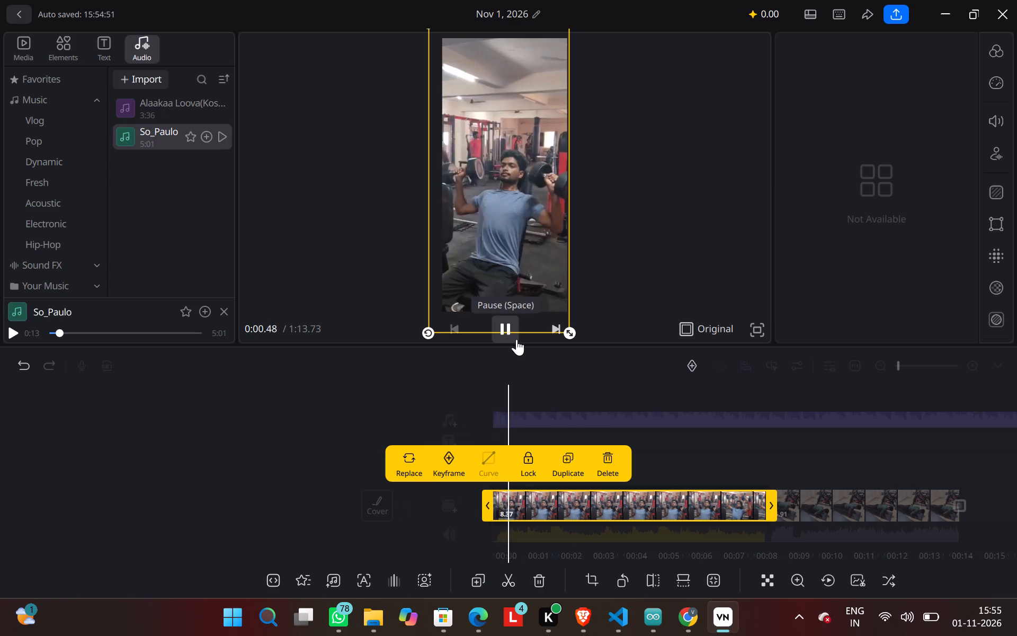
{"action": "left_click_drag", "start_coordinate": [583, 505], "coordinate": [667, 471]}
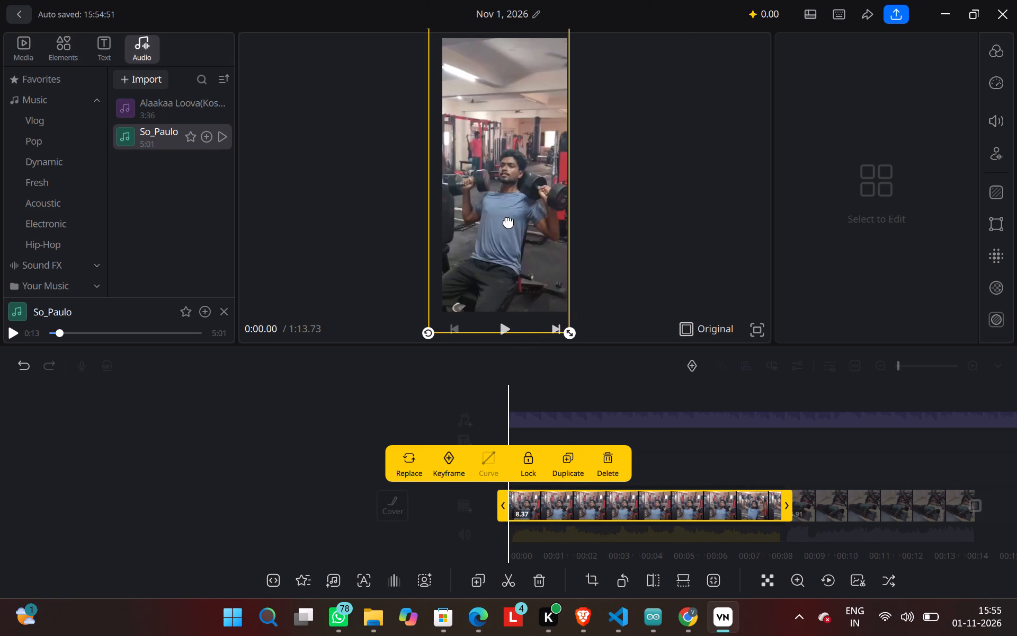
{"action": "left_click", "coordinate": [561, 404]}
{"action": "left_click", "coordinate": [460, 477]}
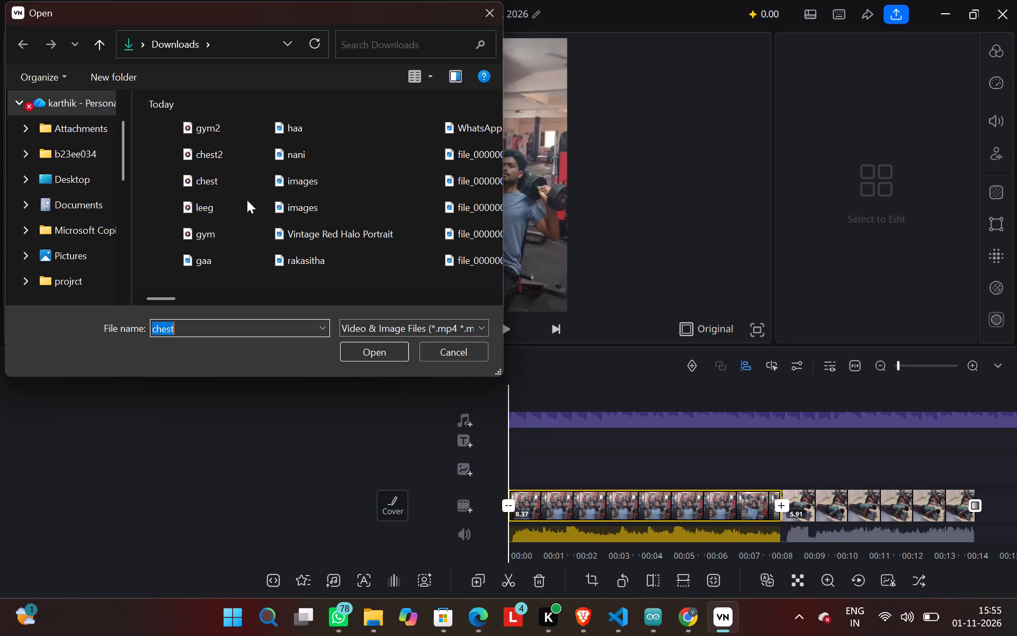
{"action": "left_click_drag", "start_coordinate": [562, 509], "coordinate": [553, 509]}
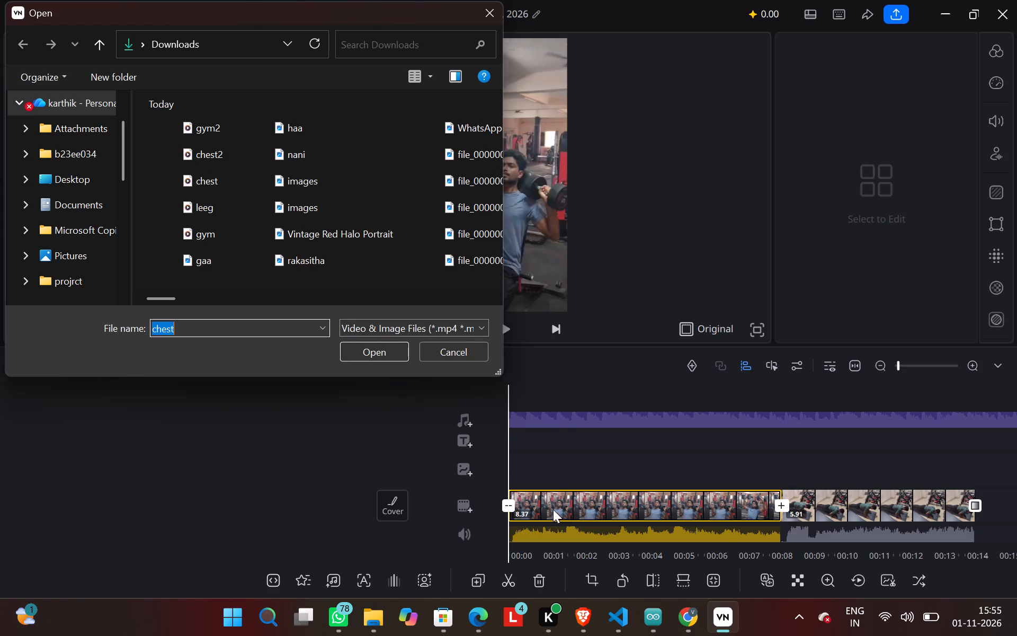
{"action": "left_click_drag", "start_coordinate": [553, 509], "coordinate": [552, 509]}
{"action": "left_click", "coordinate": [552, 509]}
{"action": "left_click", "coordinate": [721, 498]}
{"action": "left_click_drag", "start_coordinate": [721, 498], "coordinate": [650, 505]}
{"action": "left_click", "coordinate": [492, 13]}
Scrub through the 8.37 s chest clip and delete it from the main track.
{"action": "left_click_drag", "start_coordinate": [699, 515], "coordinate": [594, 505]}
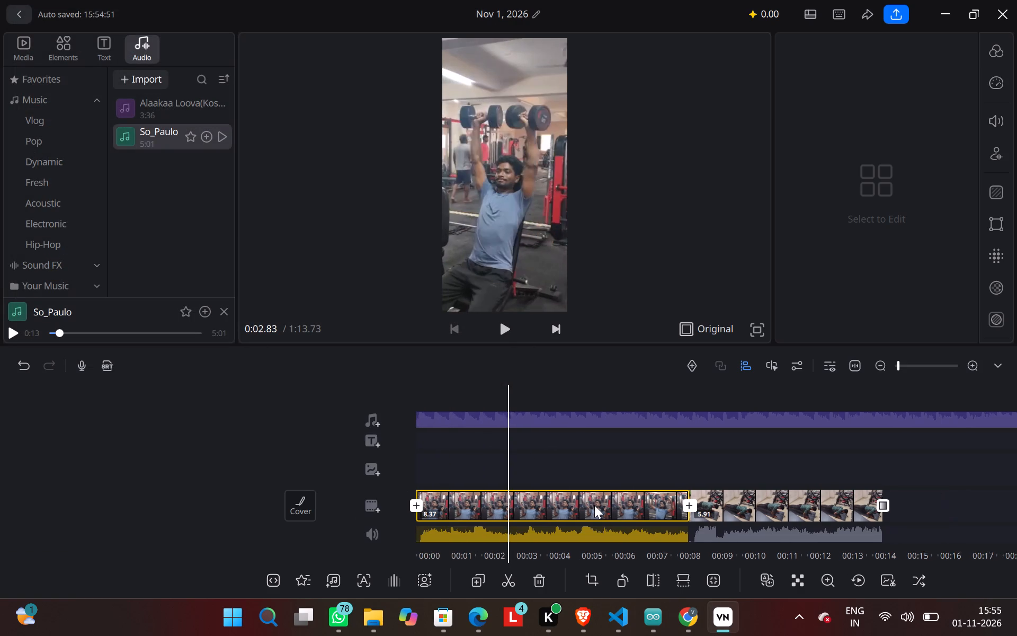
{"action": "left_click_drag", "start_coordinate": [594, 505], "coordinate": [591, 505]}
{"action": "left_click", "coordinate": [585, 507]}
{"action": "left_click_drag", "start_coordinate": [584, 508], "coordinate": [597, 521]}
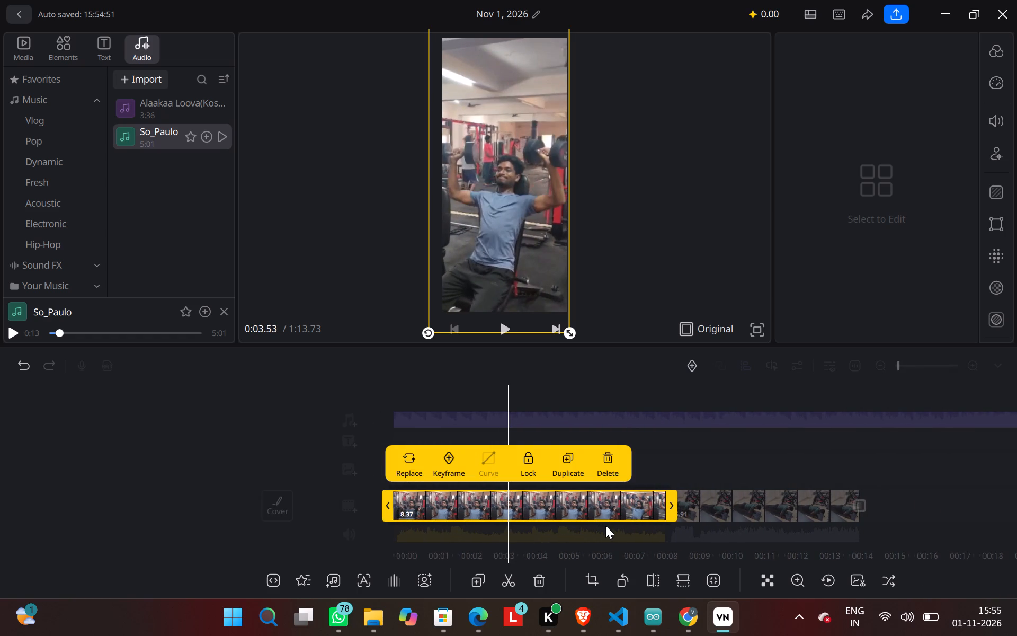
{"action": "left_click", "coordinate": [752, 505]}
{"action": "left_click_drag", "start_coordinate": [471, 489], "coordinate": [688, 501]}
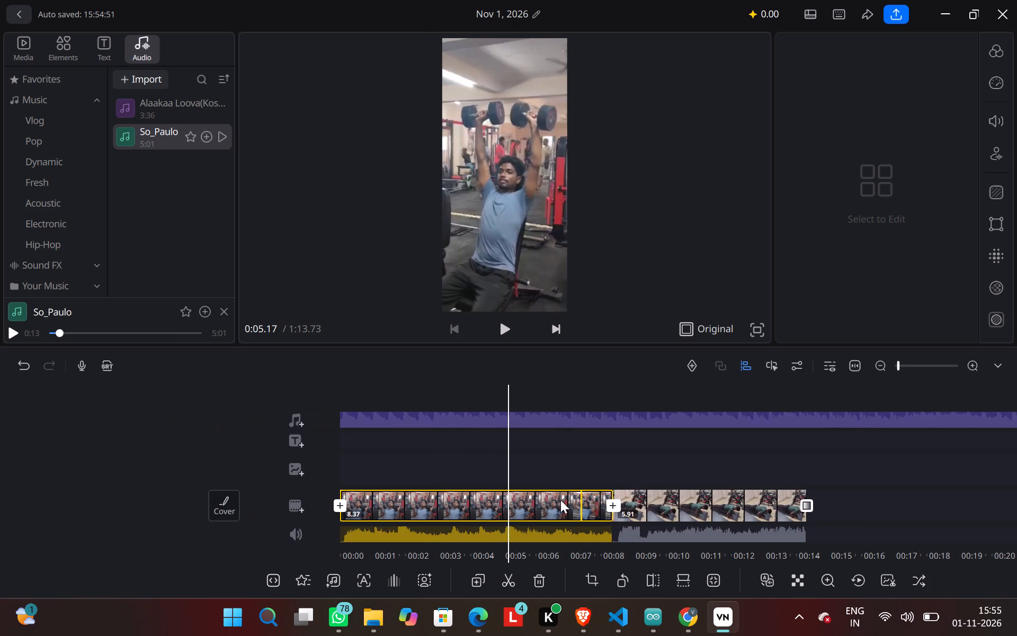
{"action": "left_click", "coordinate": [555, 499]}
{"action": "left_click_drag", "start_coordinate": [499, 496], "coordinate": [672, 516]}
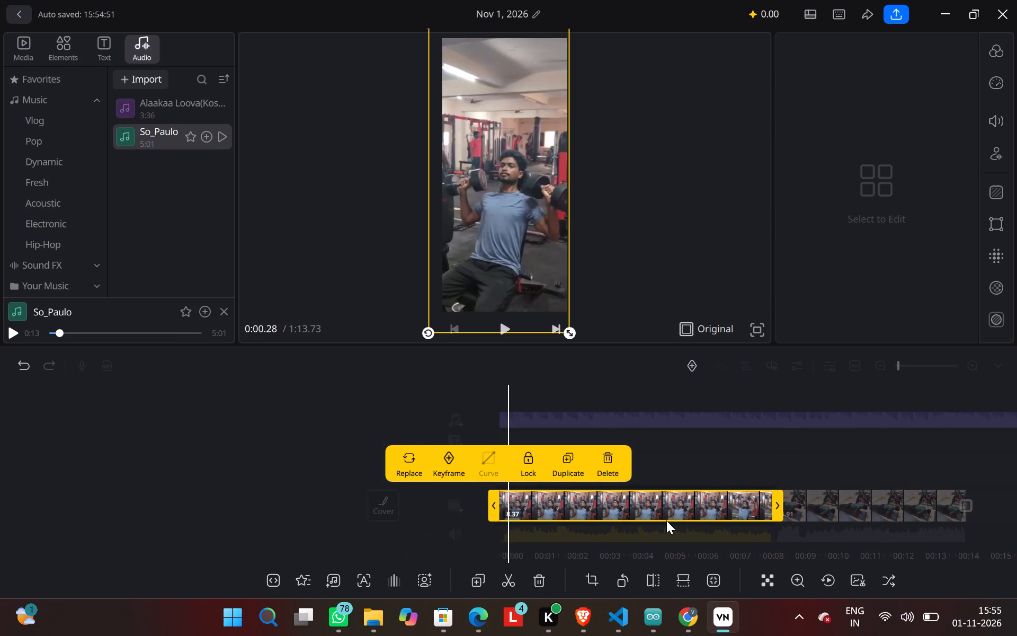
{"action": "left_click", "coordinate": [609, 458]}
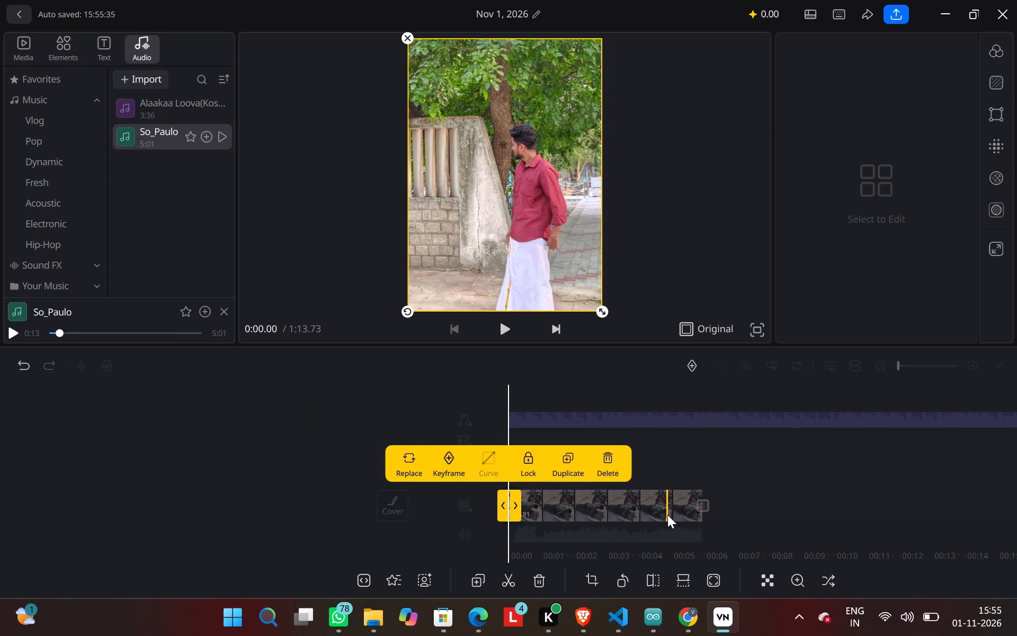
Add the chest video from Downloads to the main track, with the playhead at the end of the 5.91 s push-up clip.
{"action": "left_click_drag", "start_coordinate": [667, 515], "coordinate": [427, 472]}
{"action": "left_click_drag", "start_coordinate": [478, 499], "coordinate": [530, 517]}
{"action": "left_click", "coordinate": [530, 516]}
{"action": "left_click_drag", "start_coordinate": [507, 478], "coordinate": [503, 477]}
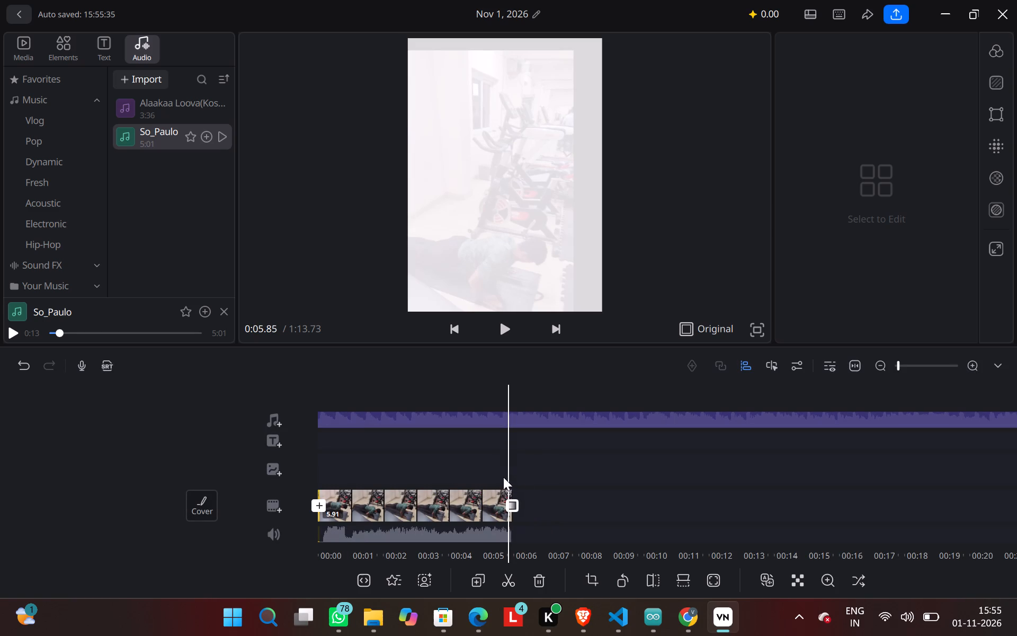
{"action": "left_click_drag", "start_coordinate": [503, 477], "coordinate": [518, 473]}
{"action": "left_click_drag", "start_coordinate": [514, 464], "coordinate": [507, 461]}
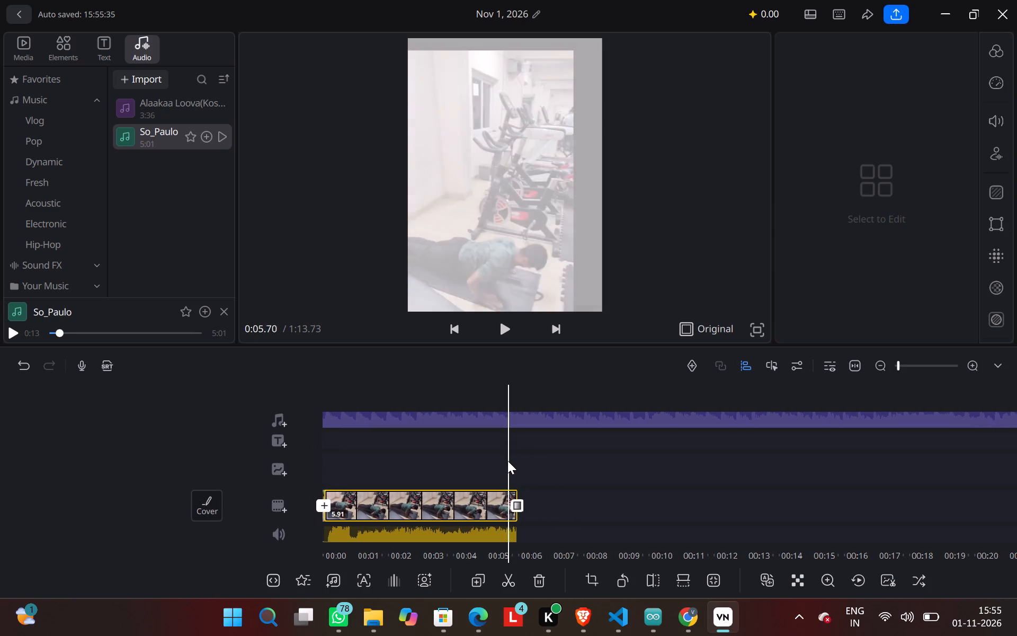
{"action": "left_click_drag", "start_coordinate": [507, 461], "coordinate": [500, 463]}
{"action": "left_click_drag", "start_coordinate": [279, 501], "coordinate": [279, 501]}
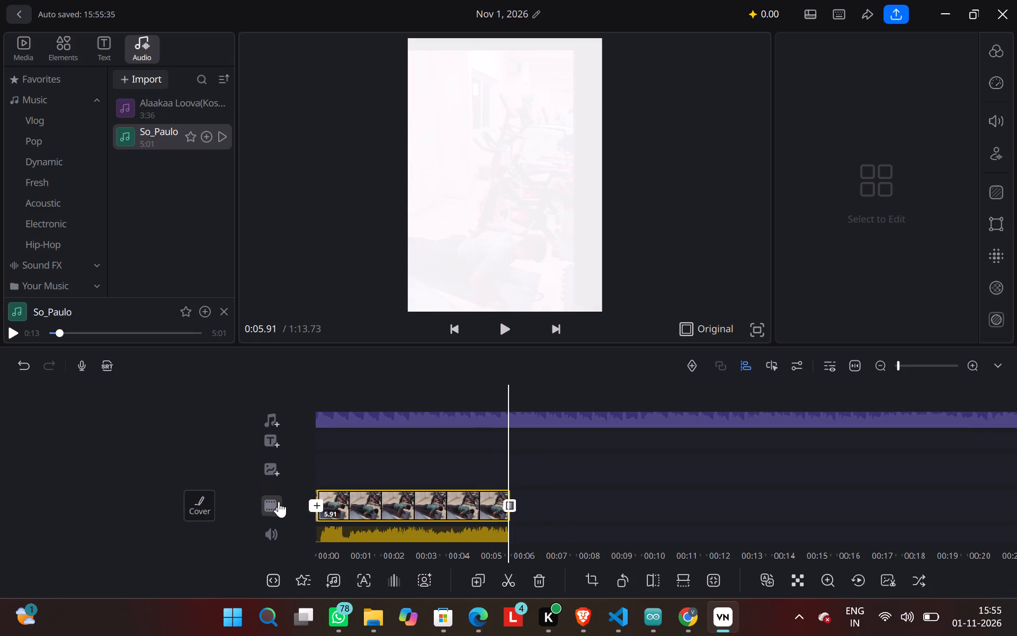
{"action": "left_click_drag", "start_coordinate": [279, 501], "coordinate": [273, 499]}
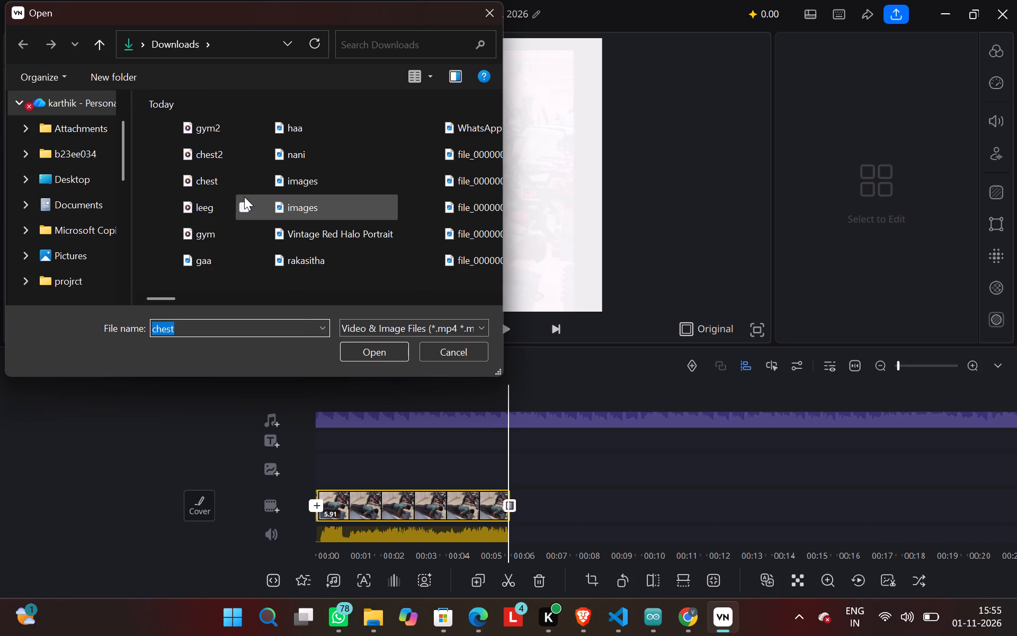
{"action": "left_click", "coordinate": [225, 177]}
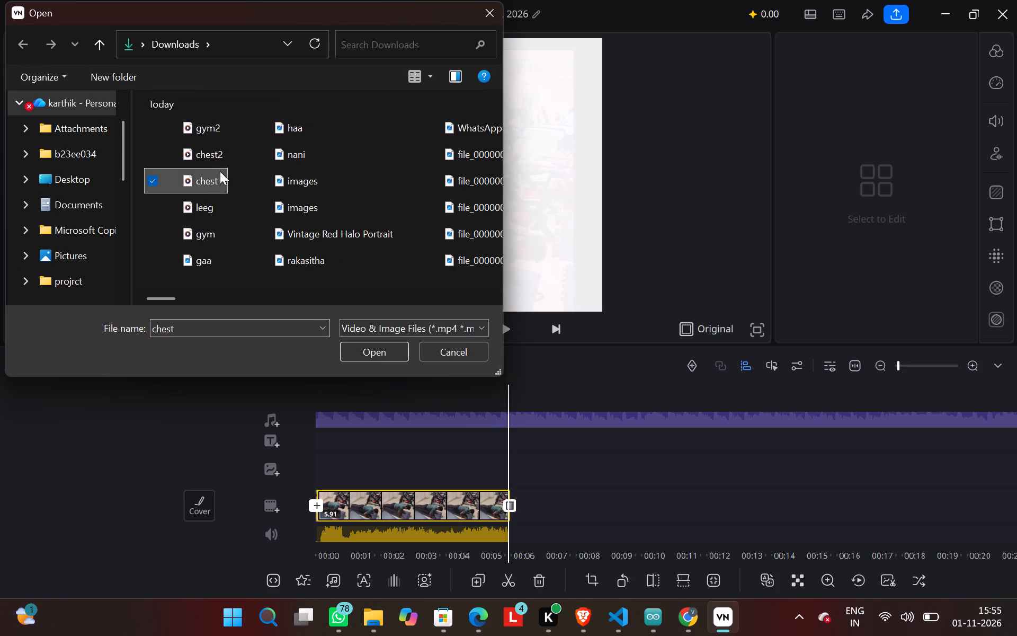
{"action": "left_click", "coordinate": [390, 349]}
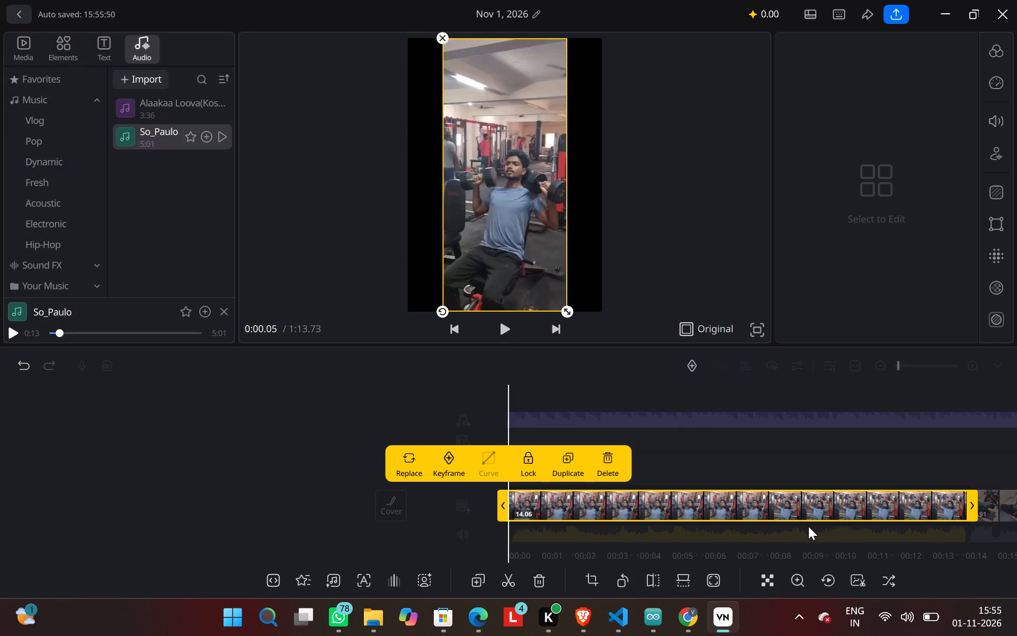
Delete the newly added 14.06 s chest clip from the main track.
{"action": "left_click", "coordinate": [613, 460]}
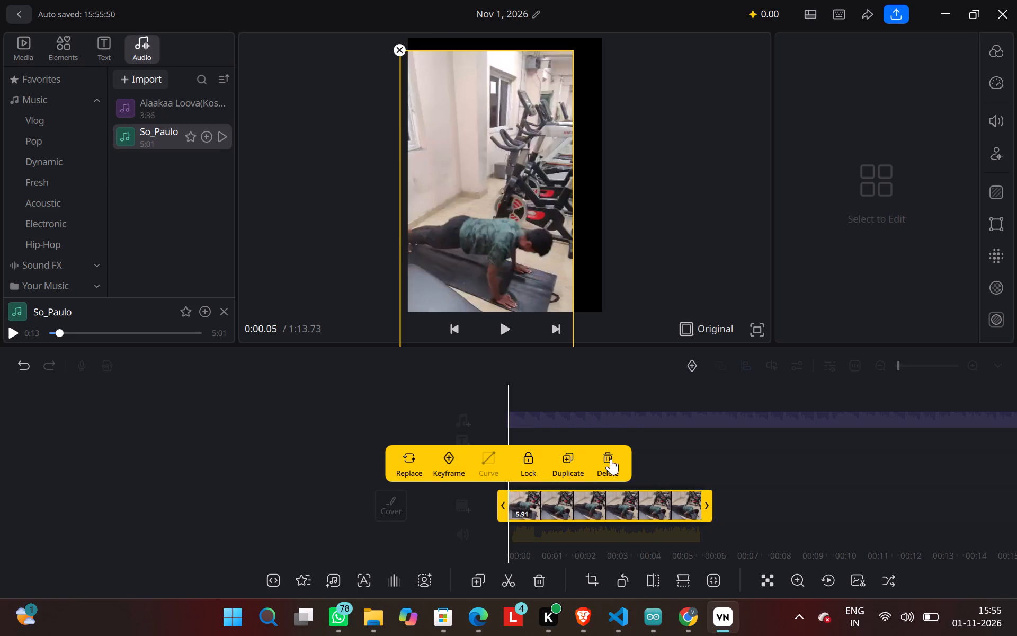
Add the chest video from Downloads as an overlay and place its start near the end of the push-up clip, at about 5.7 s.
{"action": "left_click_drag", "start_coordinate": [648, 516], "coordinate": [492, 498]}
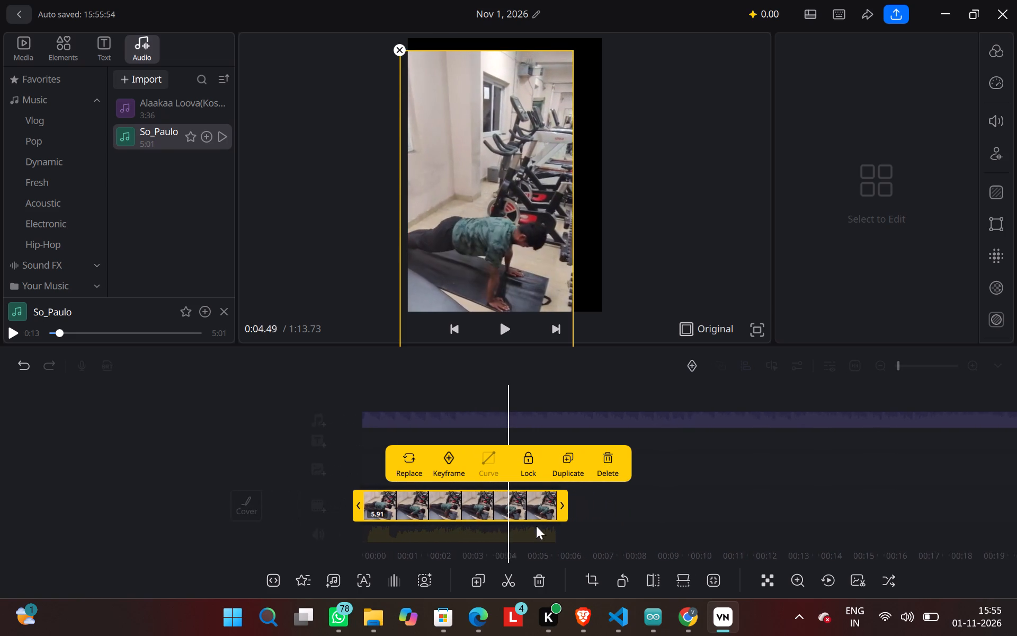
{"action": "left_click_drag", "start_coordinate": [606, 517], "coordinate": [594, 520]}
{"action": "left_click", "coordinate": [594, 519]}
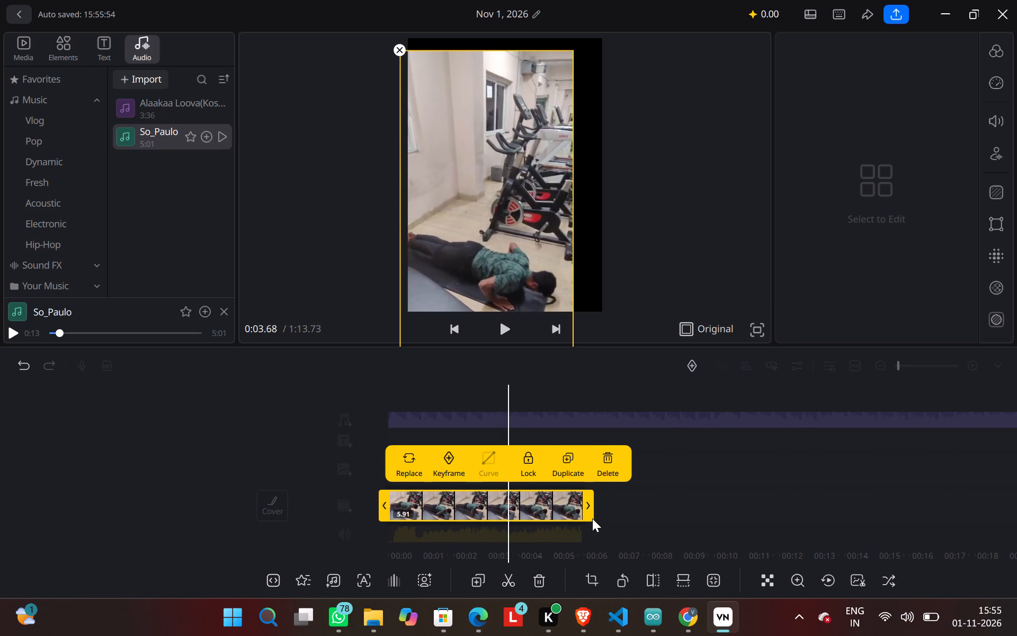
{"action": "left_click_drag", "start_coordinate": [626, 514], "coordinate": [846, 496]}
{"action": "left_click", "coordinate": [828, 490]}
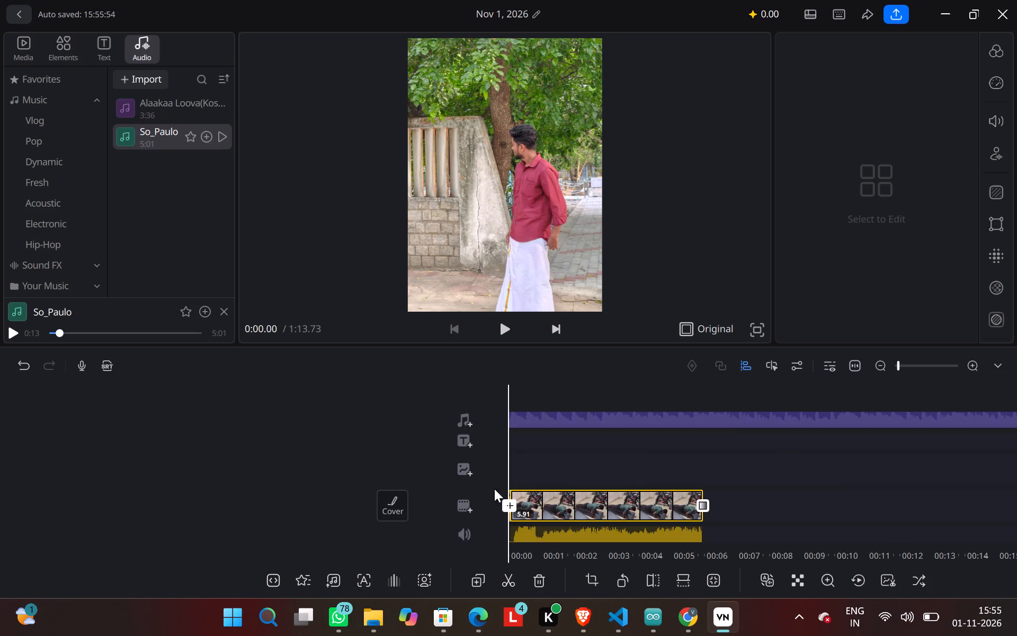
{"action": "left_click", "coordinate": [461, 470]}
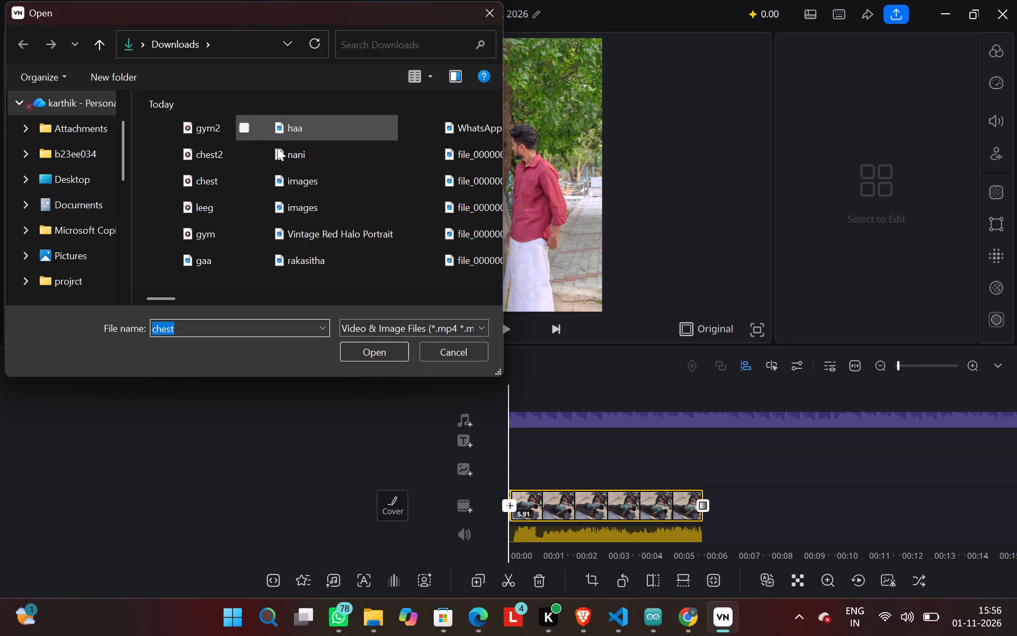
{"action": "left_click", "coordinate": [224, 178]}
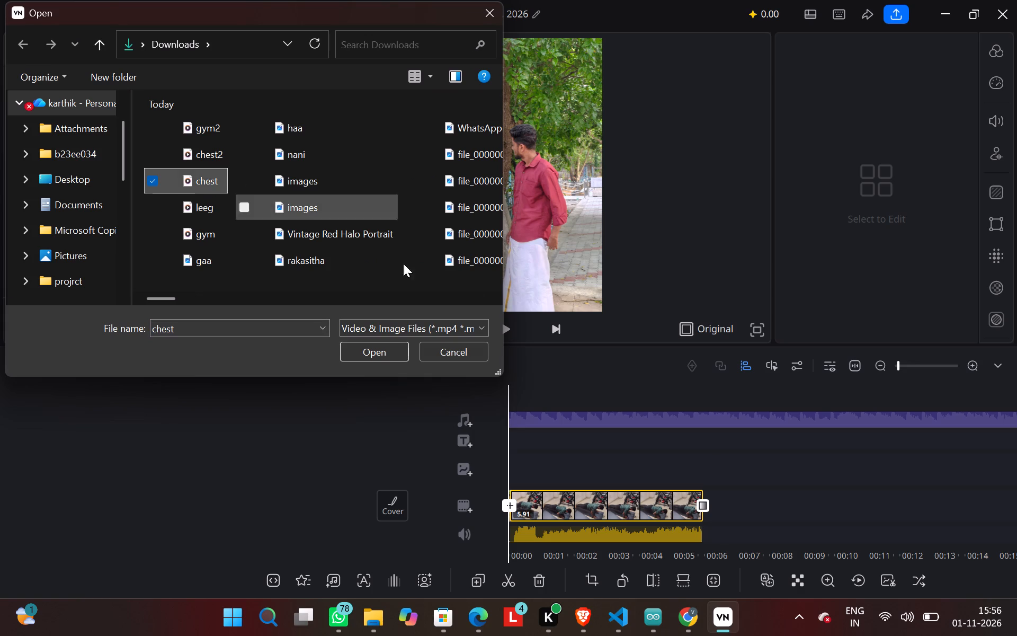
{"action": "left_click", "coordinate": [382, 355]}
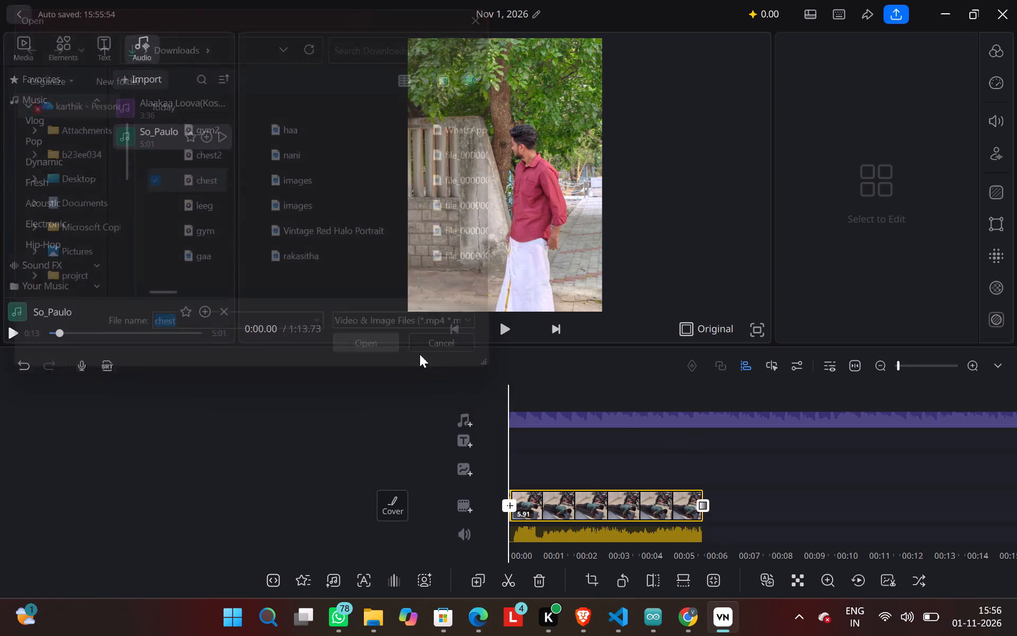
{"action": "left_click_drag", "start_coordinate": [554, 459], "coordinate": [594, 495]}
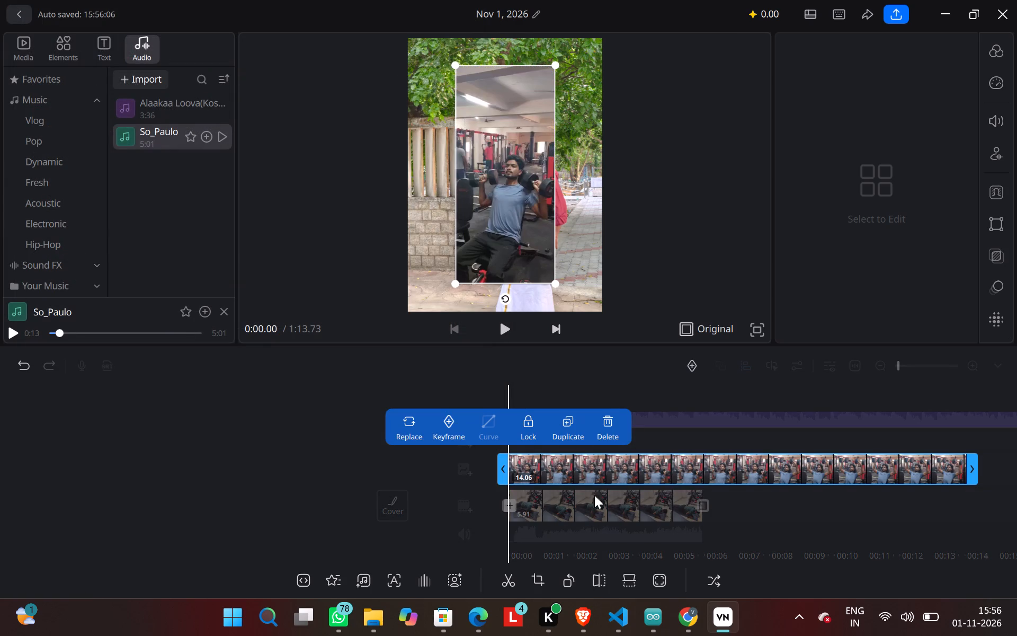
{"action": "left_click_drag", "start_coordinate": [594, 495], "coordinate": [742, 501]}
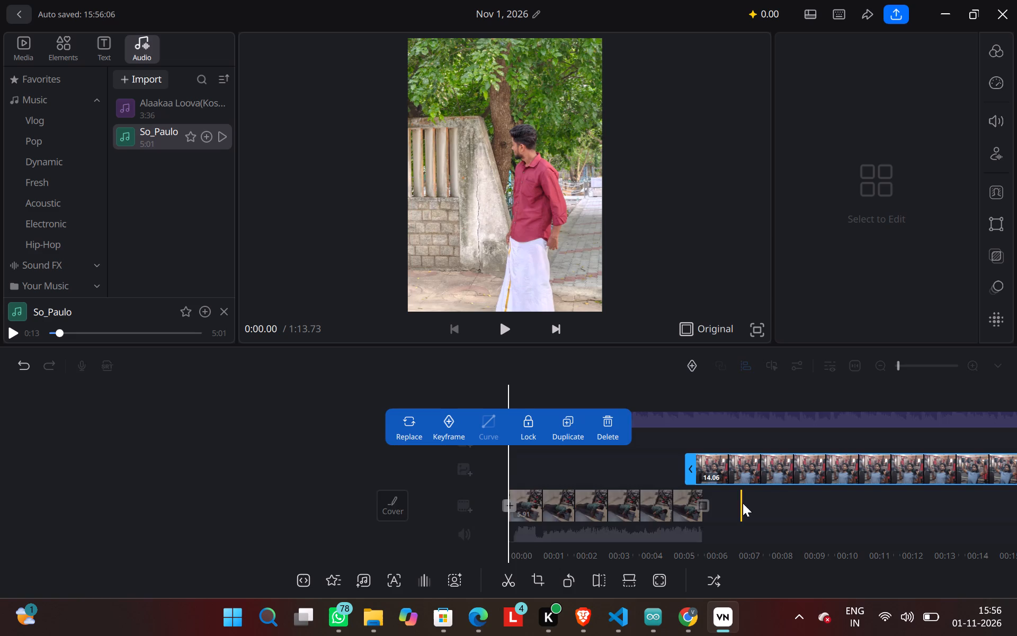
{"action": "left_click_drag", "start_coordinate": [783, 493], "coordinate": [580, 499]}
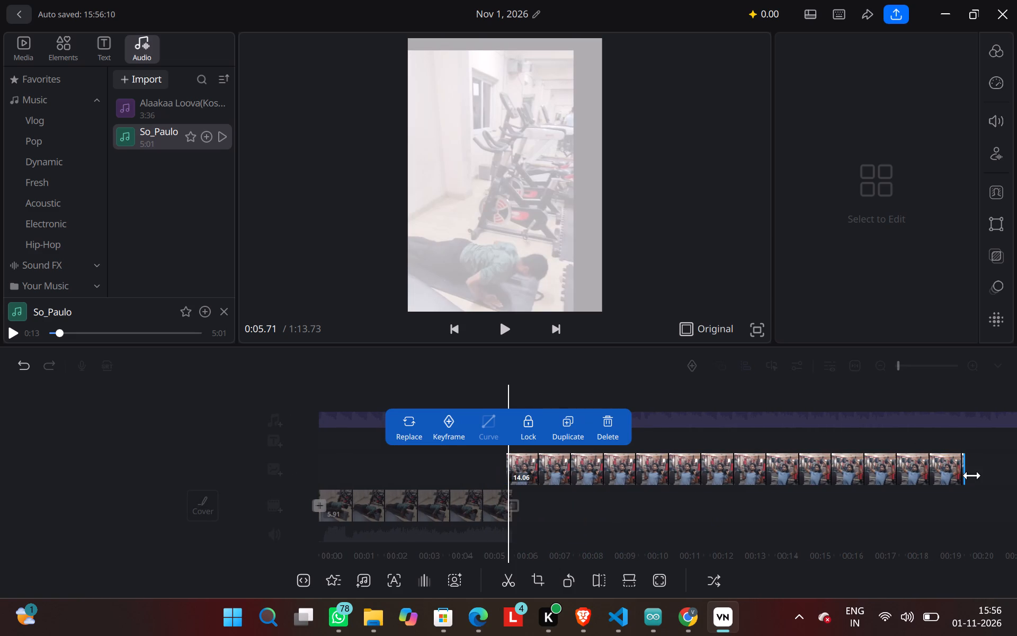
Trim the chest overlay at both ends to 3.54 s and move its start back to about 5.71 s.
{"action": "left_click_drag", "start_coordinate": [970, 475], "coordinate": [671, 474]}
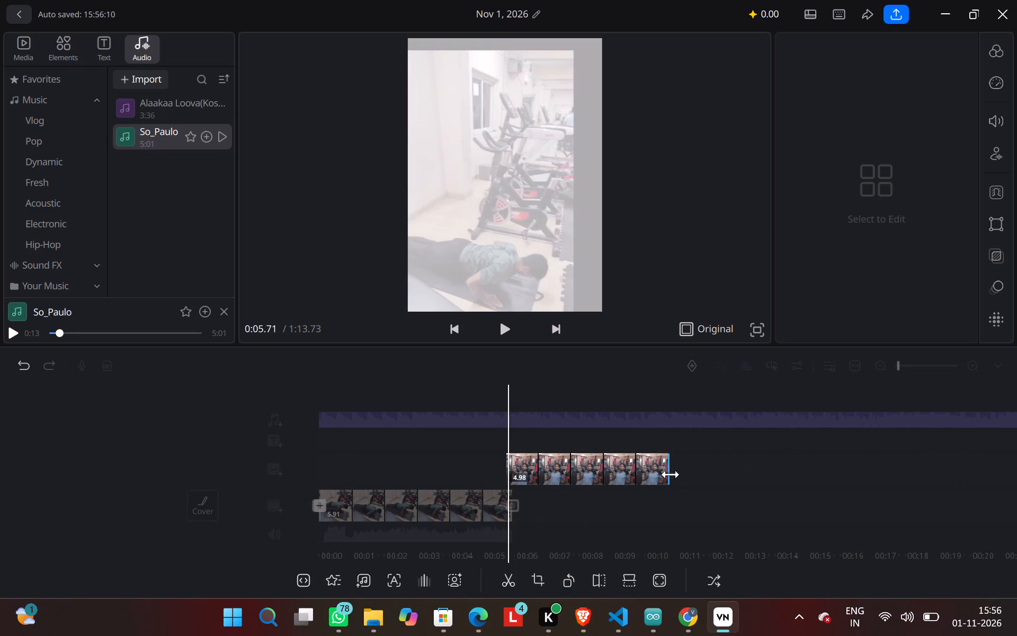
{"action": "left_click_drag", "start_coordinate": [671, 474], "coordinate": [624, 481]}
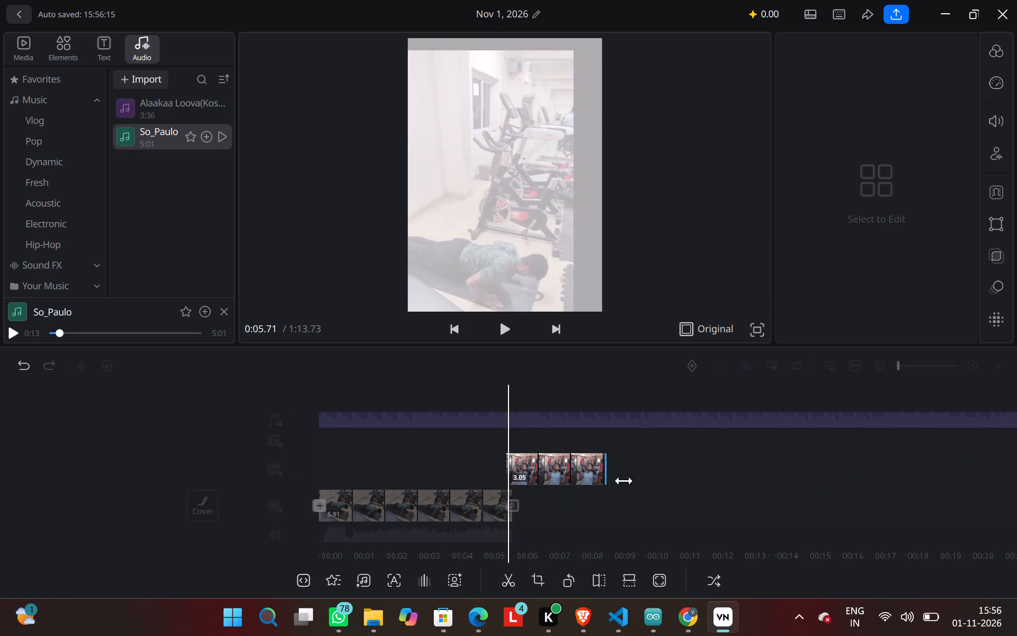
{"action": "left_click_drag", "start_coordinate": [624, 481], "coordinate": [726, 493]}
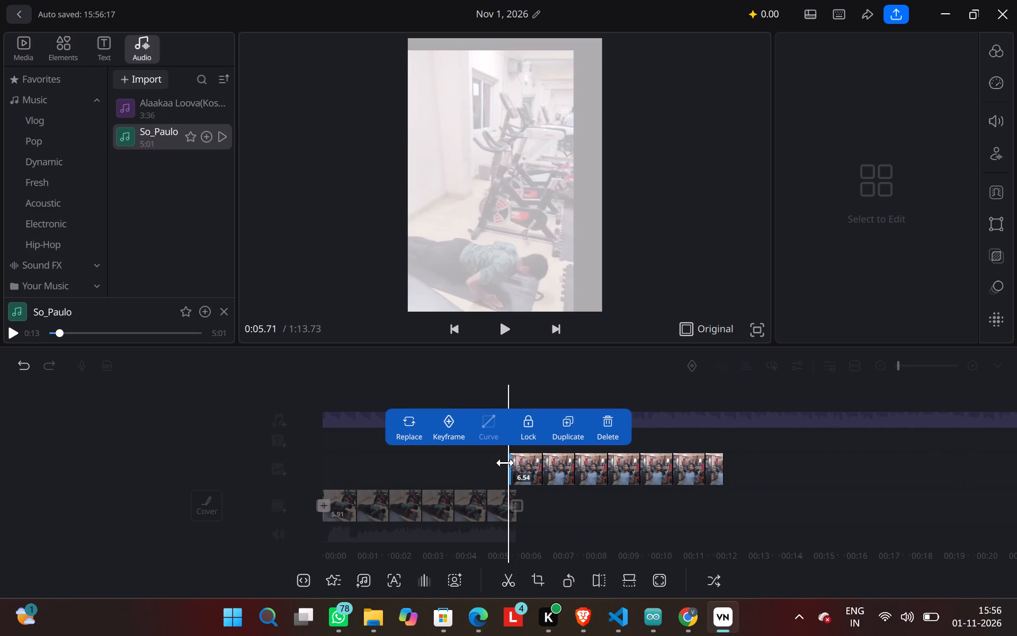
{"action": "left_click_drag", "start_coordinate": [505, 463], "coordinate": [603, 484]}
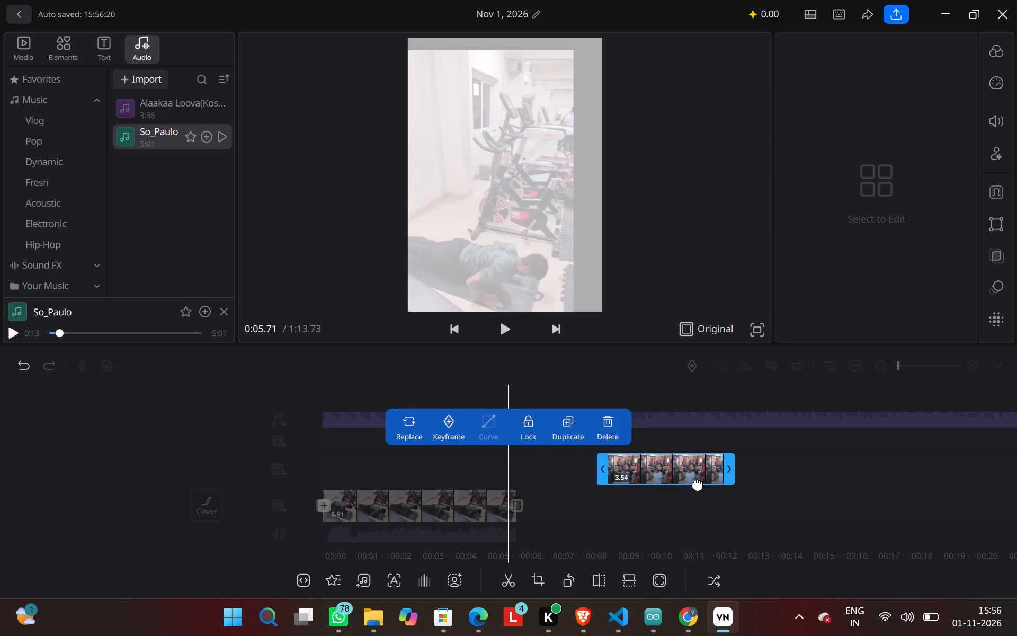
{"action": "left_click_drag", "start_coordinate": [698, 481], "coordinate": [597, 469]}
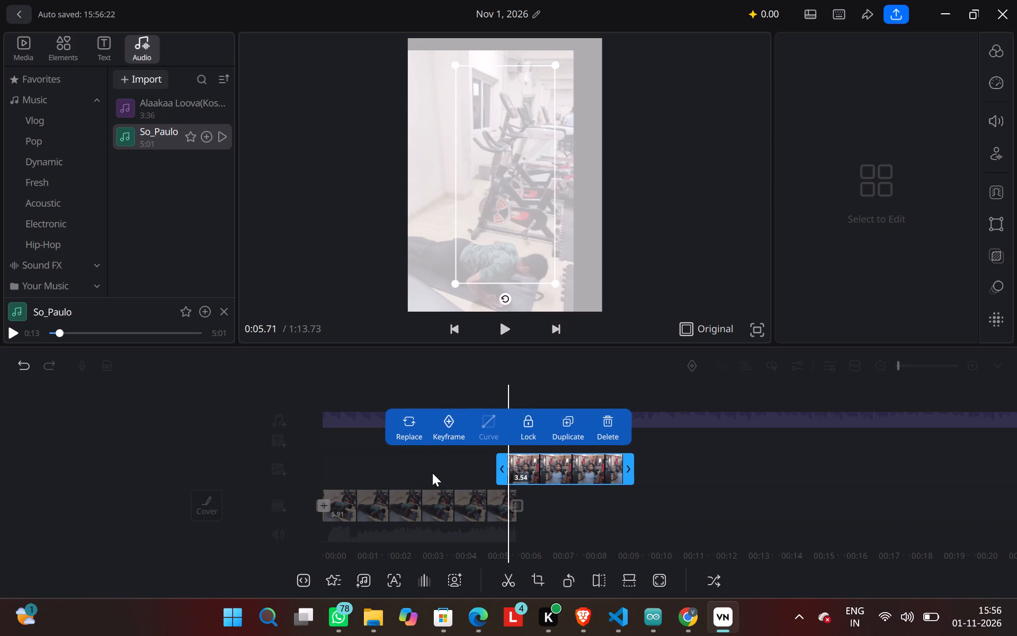
Play the 3.54 s chest overlay to examine its dumbbell repetitions and framing.
{"action": "left_click_drag", "start_coordinate": [433, 463], "coordinate": [484, 473]}
{"action": "left_click", "coordinate": [510, 337]}
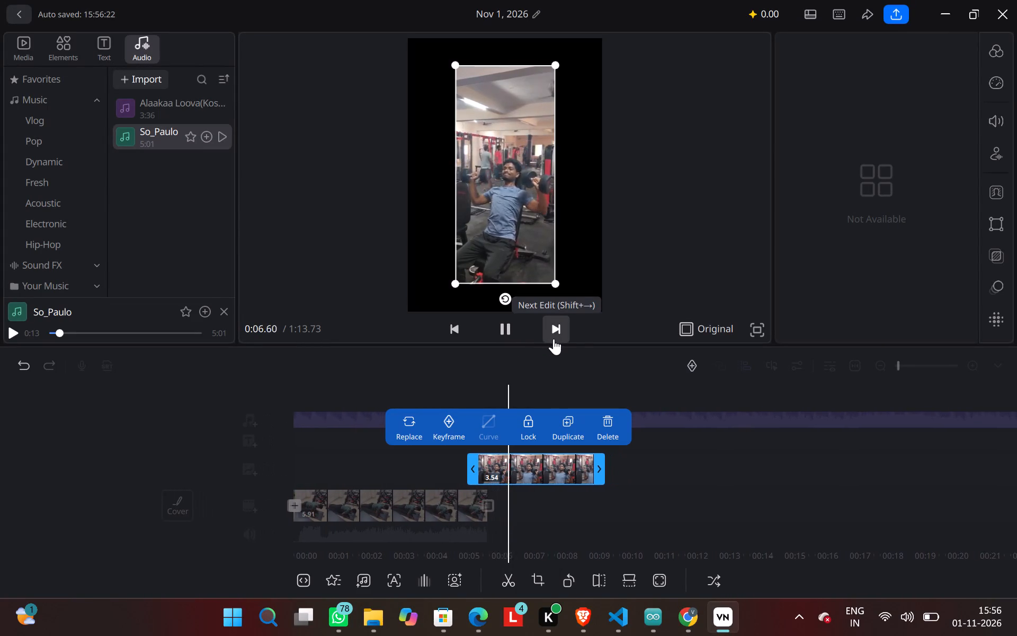
{"action": "left_click", "coordinate": [547, 220]}
{"action": "left_click", "coordinate": [547, 220]}
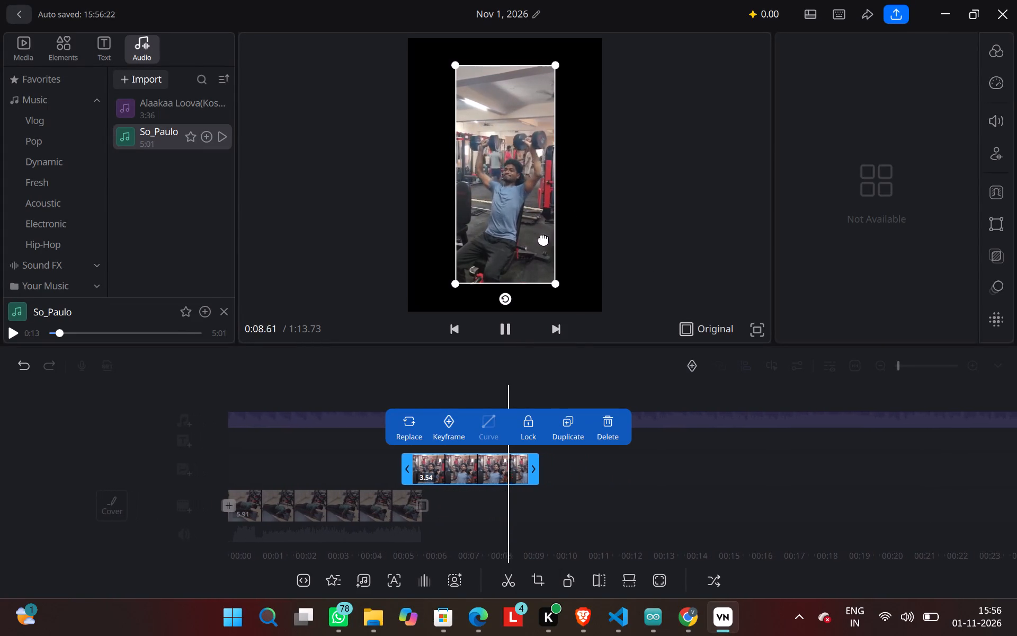
{"action": "left_click", "coordinate": [546, 266]}
{"action": "left_click", "coordinate": [548, 280]}
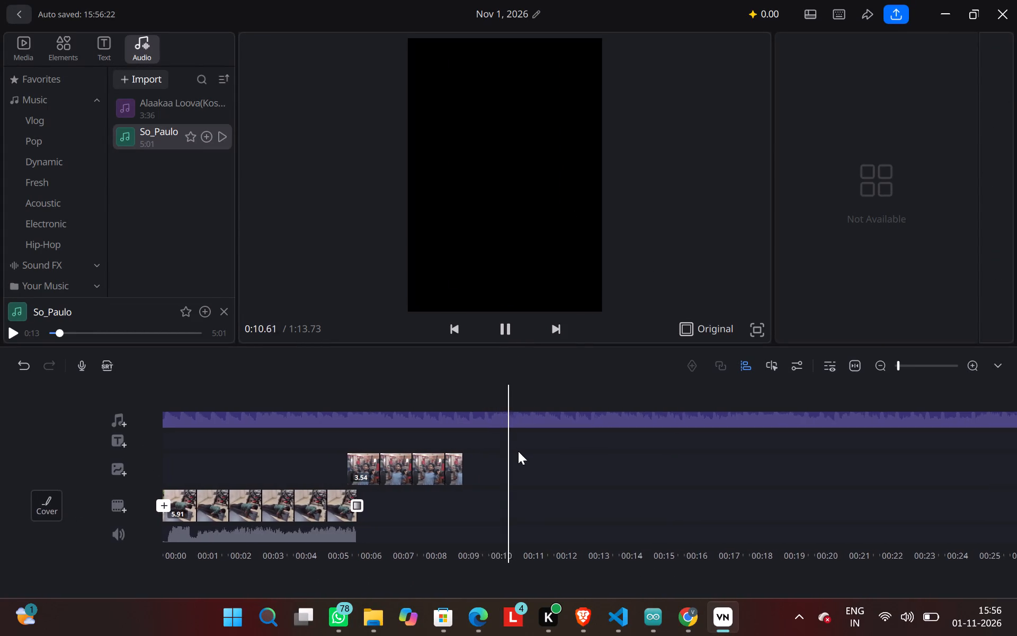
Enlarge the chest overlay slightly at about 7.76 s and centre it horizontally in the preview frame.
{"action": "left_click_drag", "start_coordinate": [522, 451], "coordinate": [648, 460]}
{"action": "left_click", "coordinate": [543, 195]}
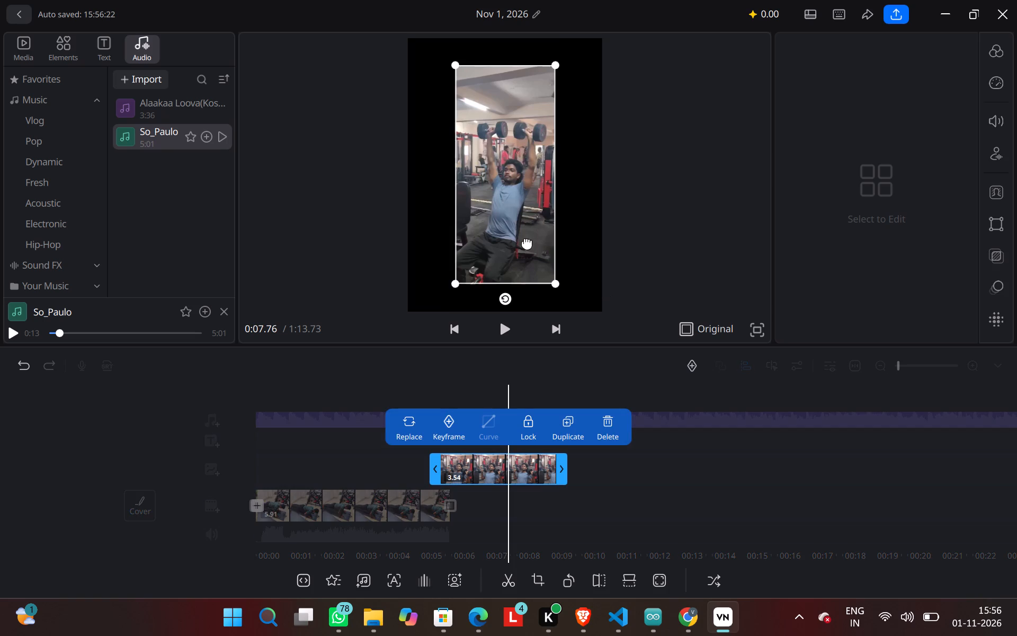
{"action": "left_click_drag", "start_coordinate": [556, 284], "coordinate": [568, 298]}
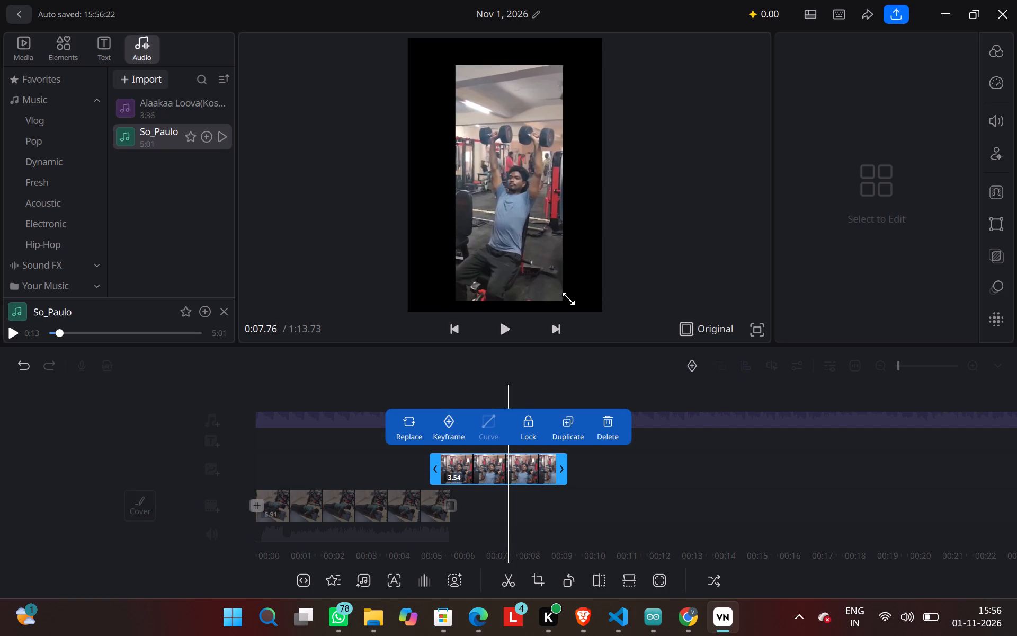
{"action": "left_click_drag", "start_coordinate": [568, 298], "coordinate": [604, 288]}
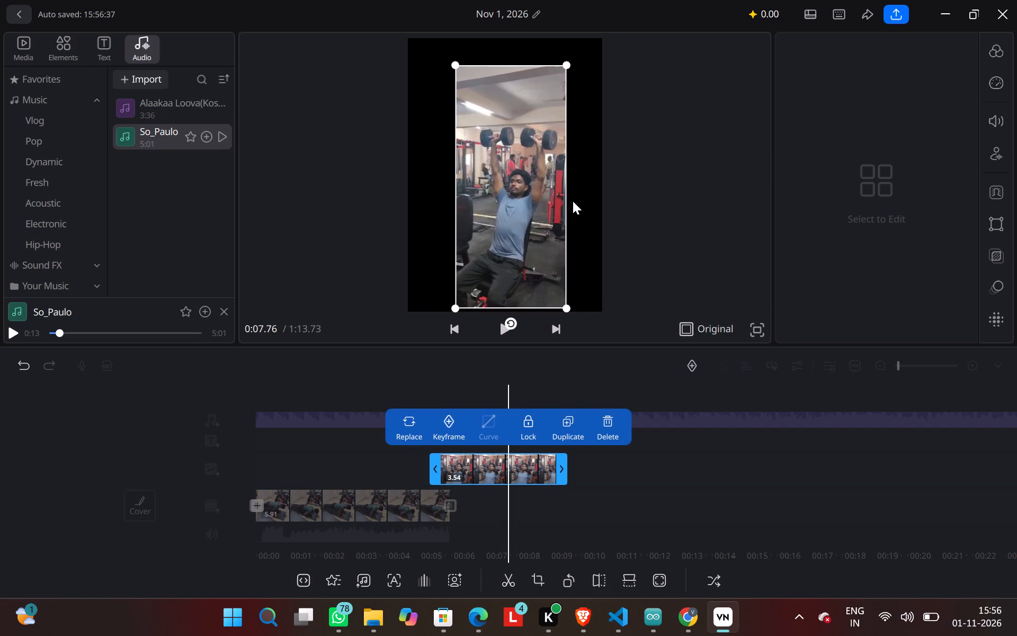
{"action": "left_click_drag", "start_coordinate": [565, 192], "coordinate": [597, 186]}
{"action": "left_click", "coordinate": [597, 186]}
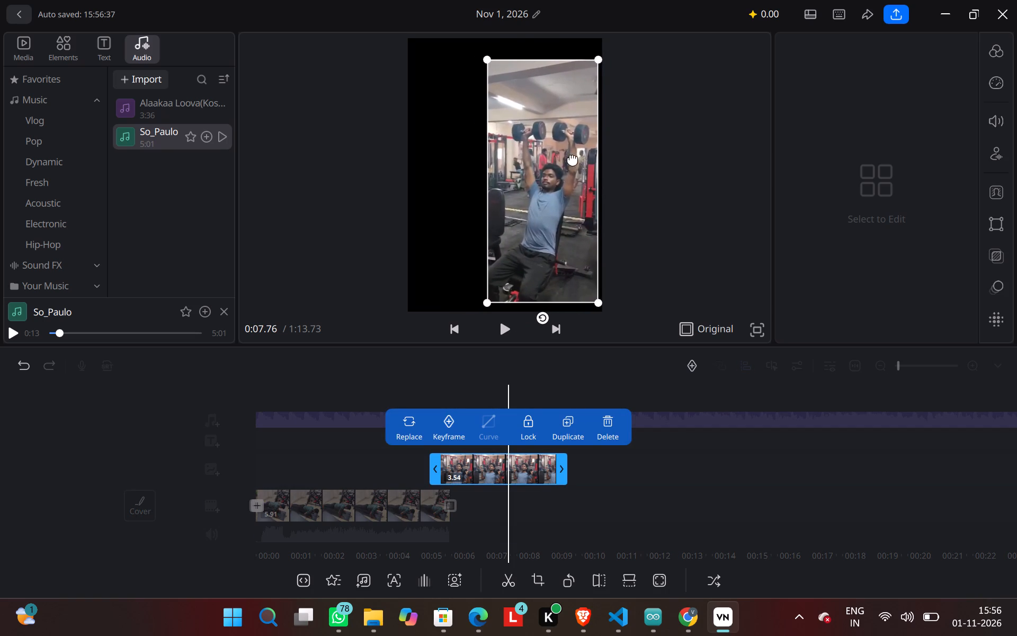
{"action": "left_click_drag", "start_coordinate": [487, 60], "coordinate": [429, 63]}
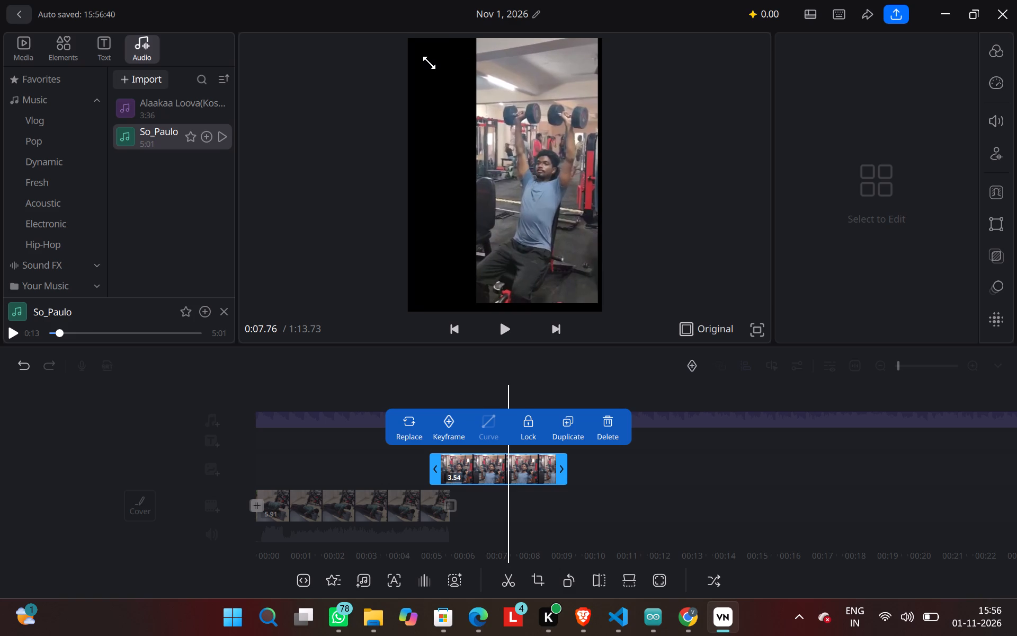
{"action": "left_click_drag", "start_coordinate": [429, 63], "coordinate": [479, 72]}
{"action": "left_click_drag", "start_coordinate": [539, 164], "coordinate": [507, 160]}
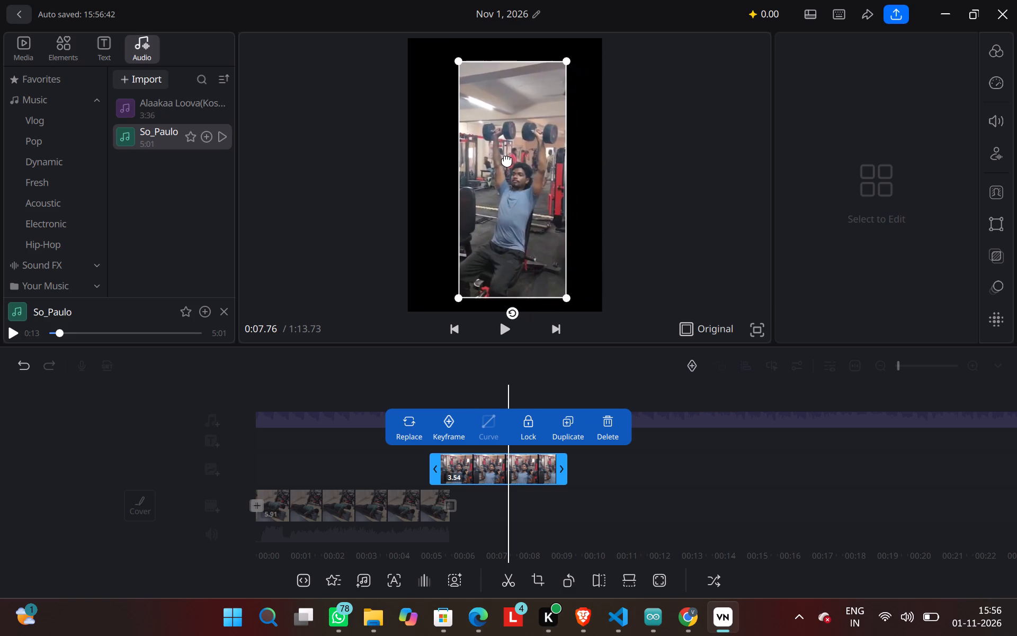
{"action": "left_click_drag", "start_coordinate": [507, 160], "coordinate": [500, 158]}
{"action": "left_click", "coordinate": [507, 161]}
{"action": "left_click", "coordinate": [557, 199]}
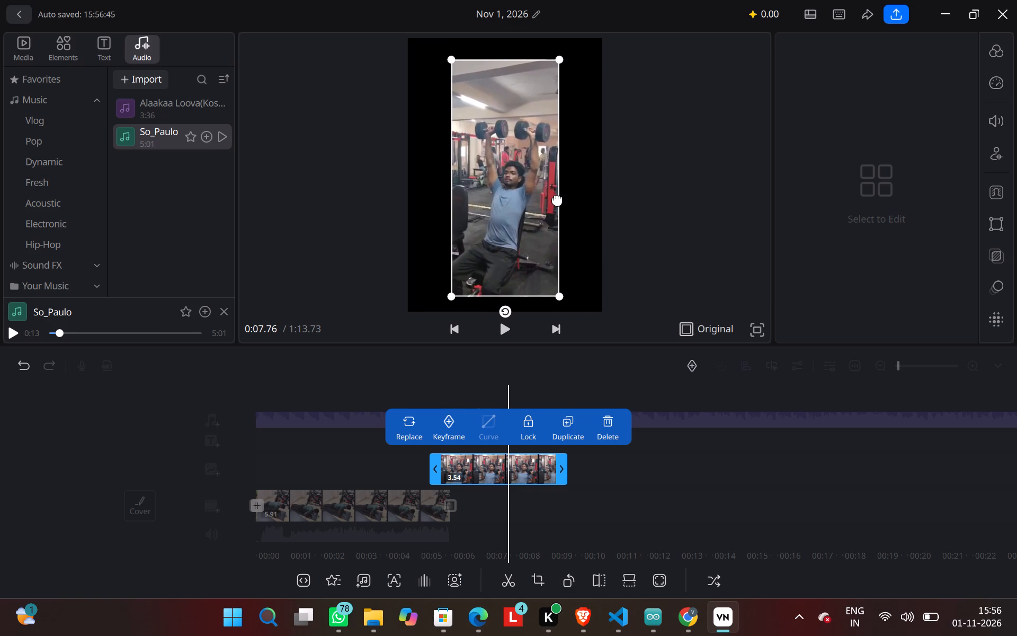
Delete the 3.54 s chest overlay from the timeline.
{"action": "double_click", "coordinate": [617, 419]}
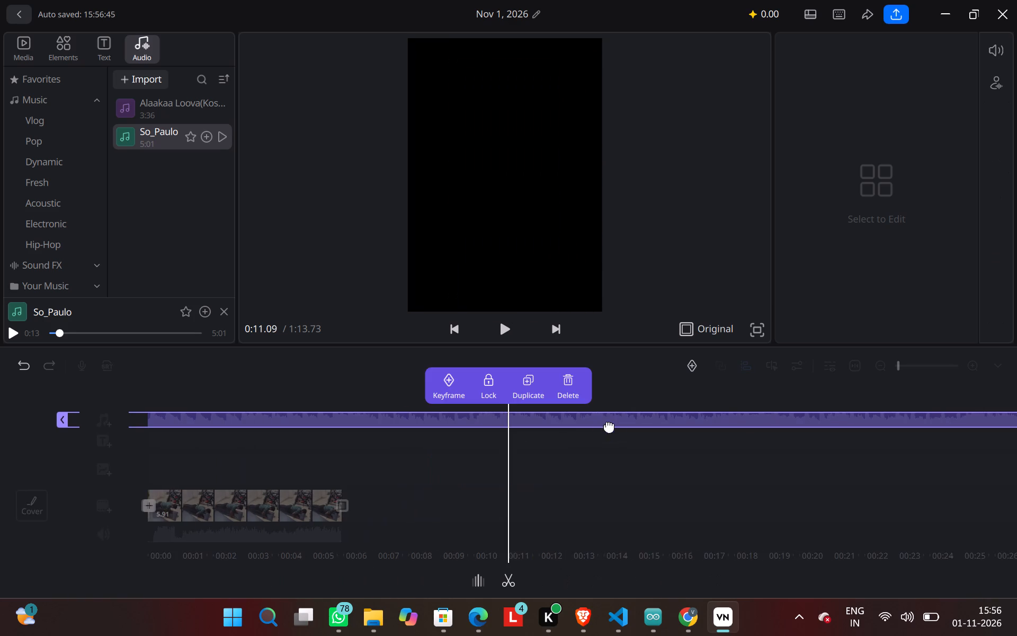
Add the leeg video from Downloads as an overlay at about 5.82 s, near the end of the push-up clip.
{"action": "left_click_drag", "start_coordinate": [414, 459], "coordinate": [589, 485]}
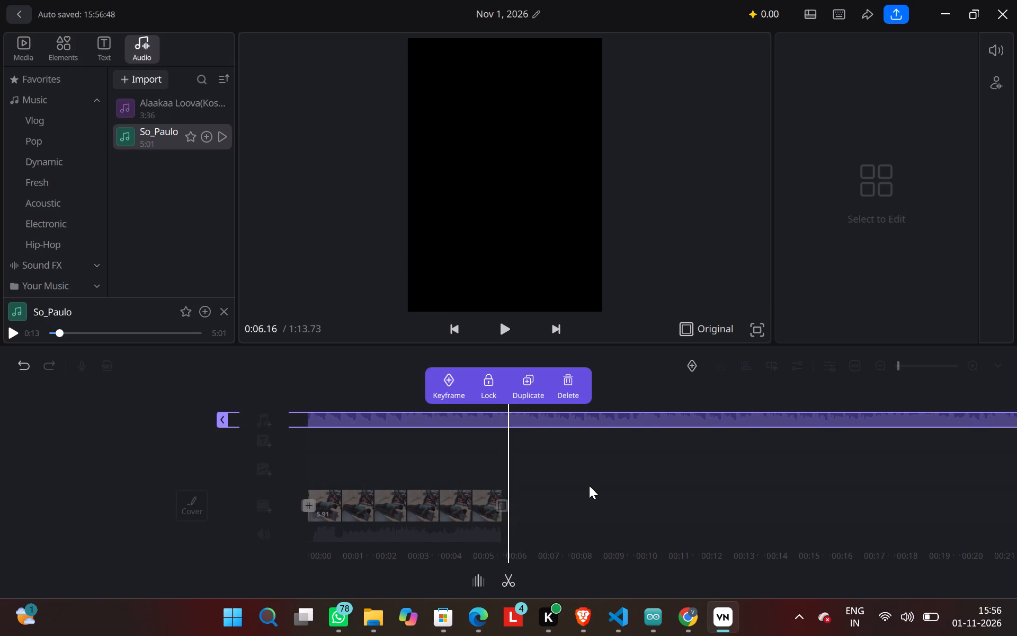
{"action": "left_click_drag", "start_coordinate": [589, 485], "coordinate": [600, 487]}
{"action": "left_click", "coordinate": [600, 487]}
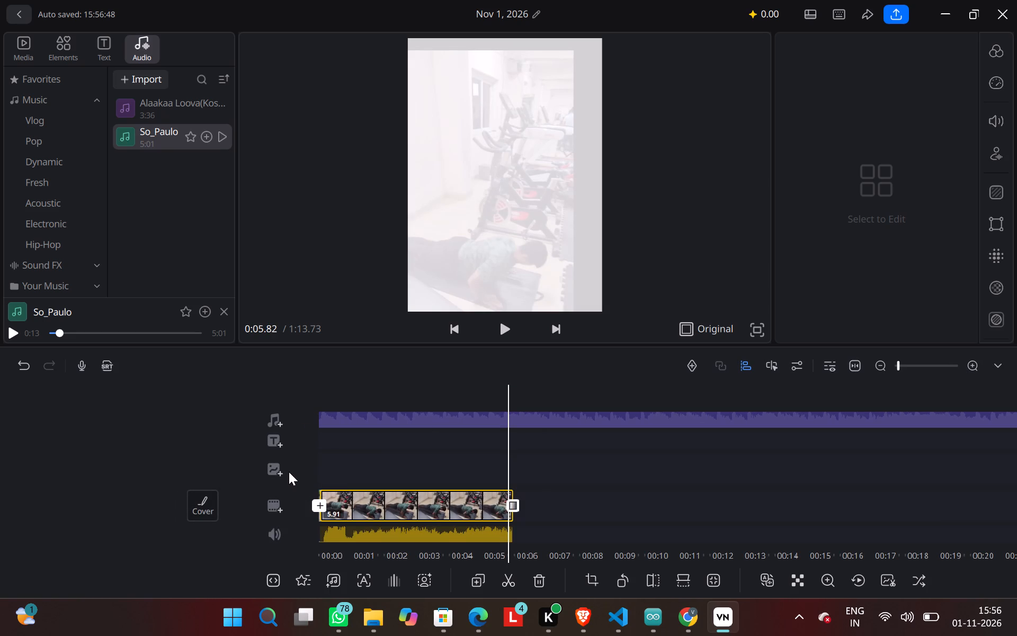
{"action": "left_click", "coordinate": [280, 469]}
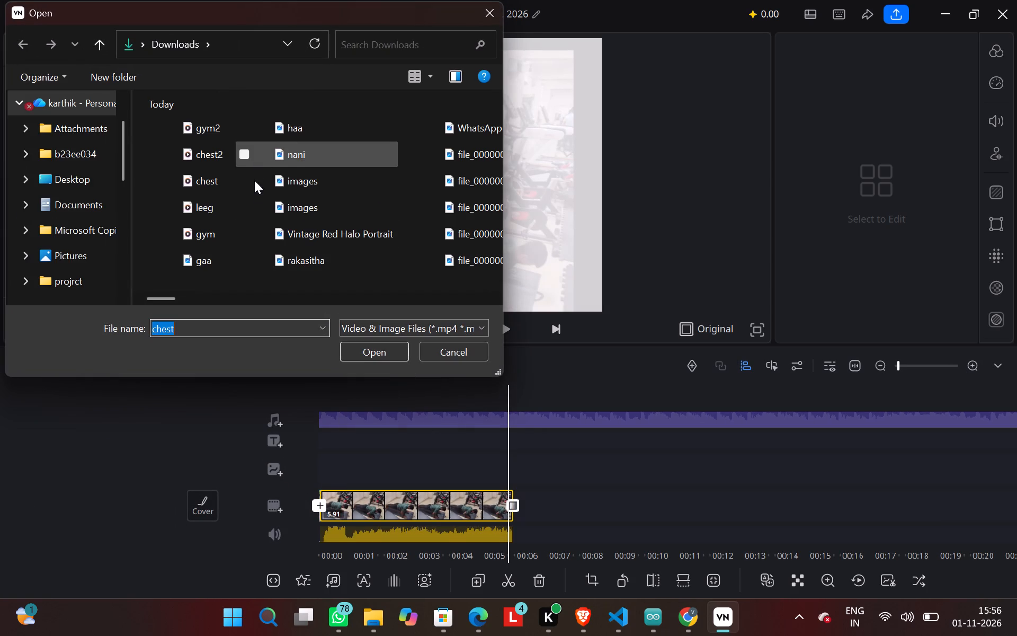
{"action": "left_click", "coordinate": [225, 212]}
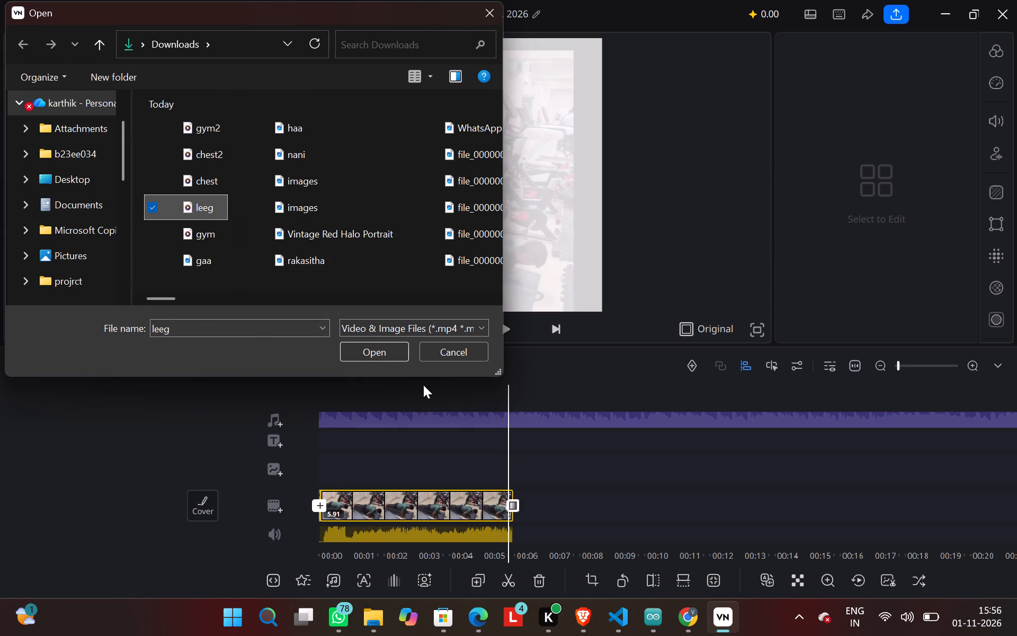
{"action": "left_click", "coordinate": [387, 355]}
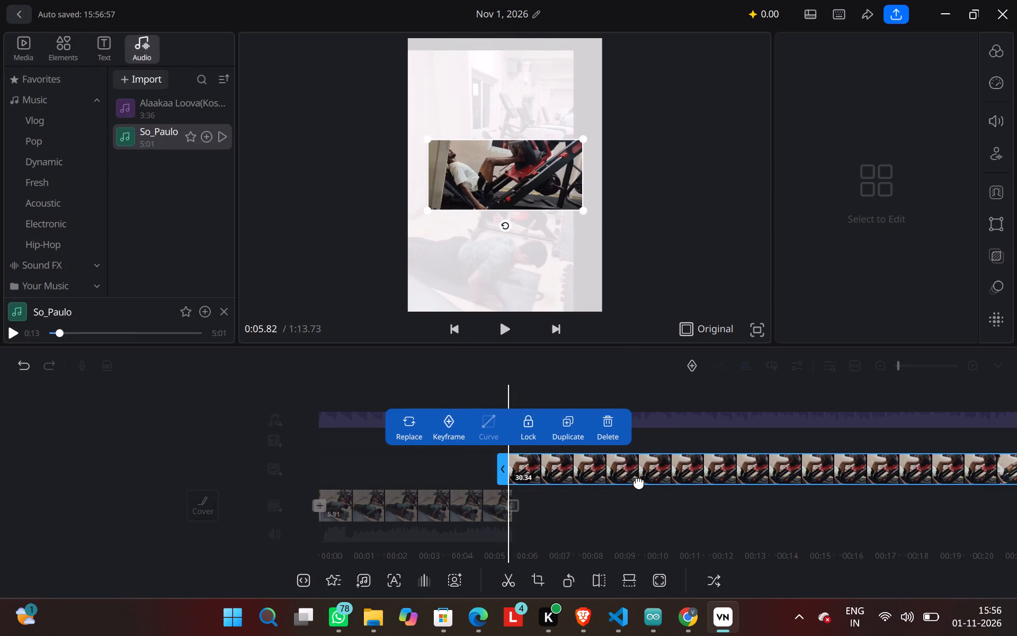
Enlarge the leg-press overlay until it slightly exceeds the full frame width, and shift it a little below the frame's centre.
{"action": "left_click", "coordinate": [501, 326]}
{"action": "left_click", "coordinate": [554, 242]}
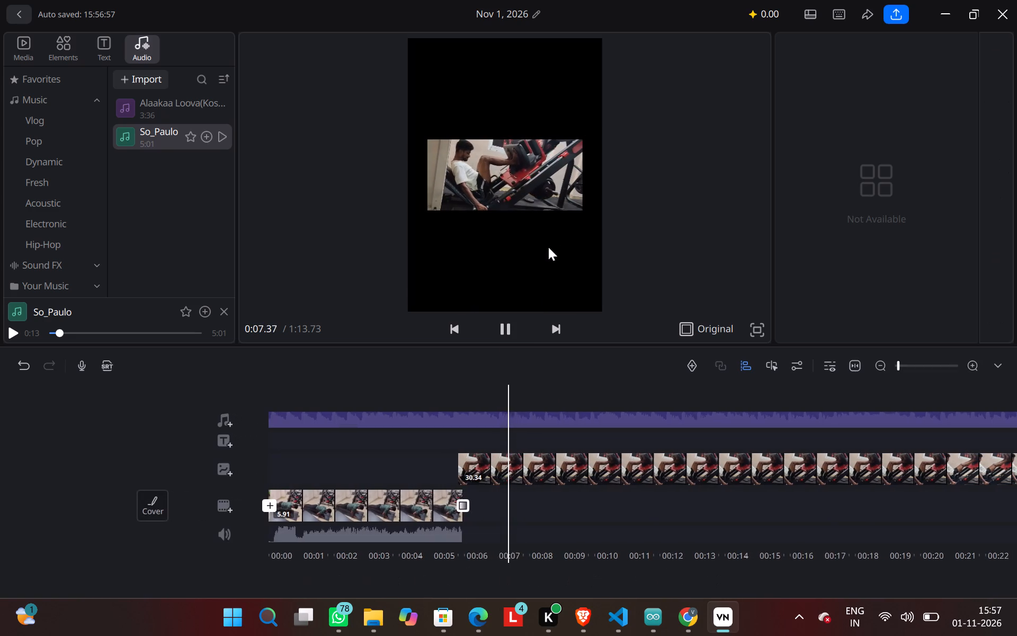
{"action": "left_click", "coordinate": [551, 226]}
{"action": "left_click", "coordinate": [556, 202]}
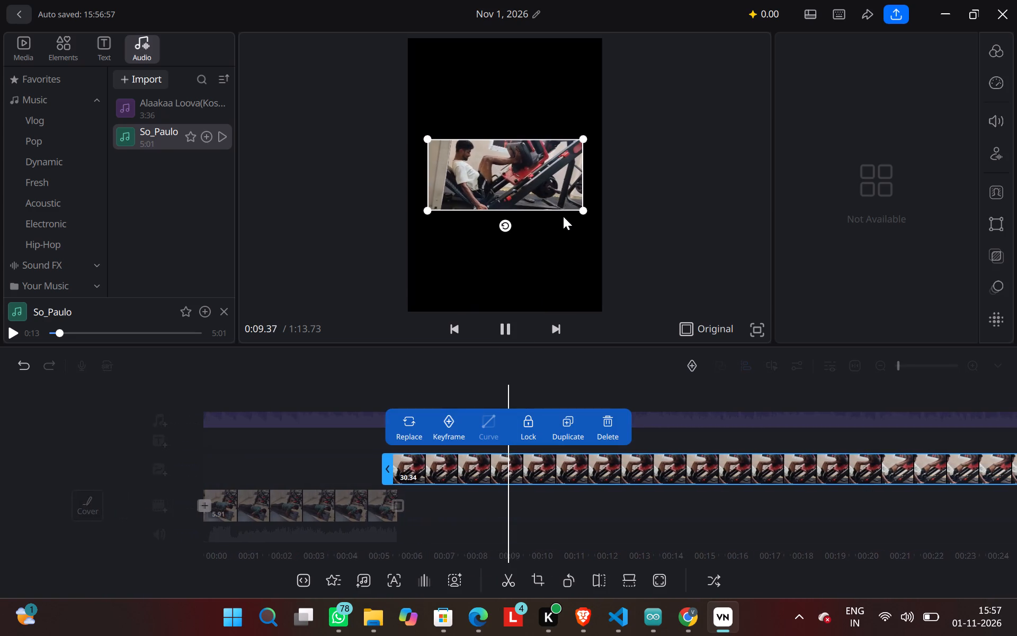
{"action": "left_click_drag", "start_coordinate": [582, 207], "coordinate": [592, 217]}
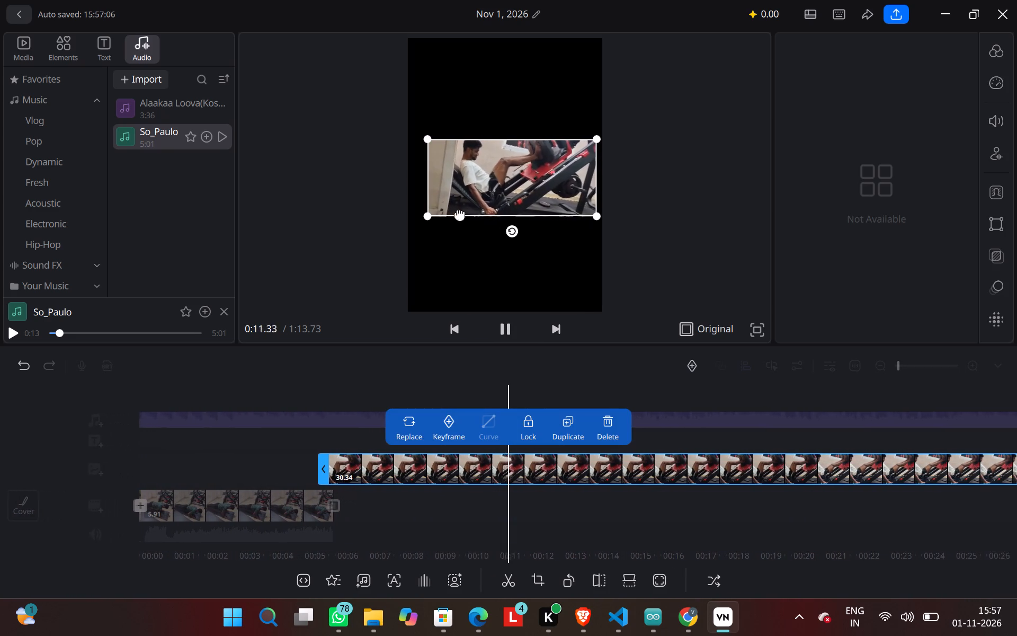
{"action": "left_click_drag", "start_coordinate": [430, 214], "coordinate": [414, 233]}
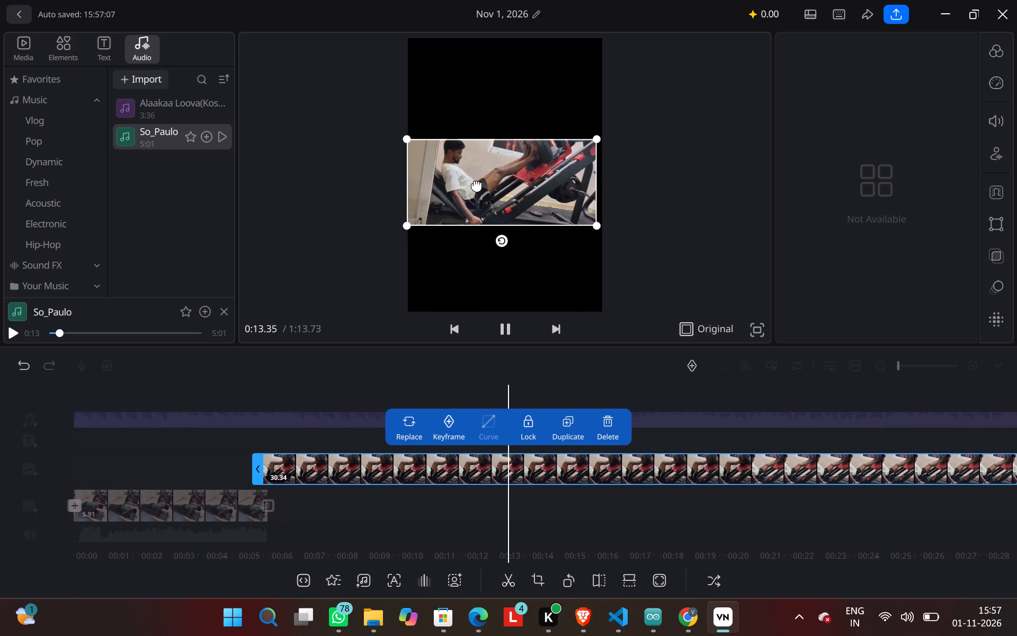
{"action": "left_click_drag", "start_coordinate": [597, 142], "coordinate": [607, 129]}
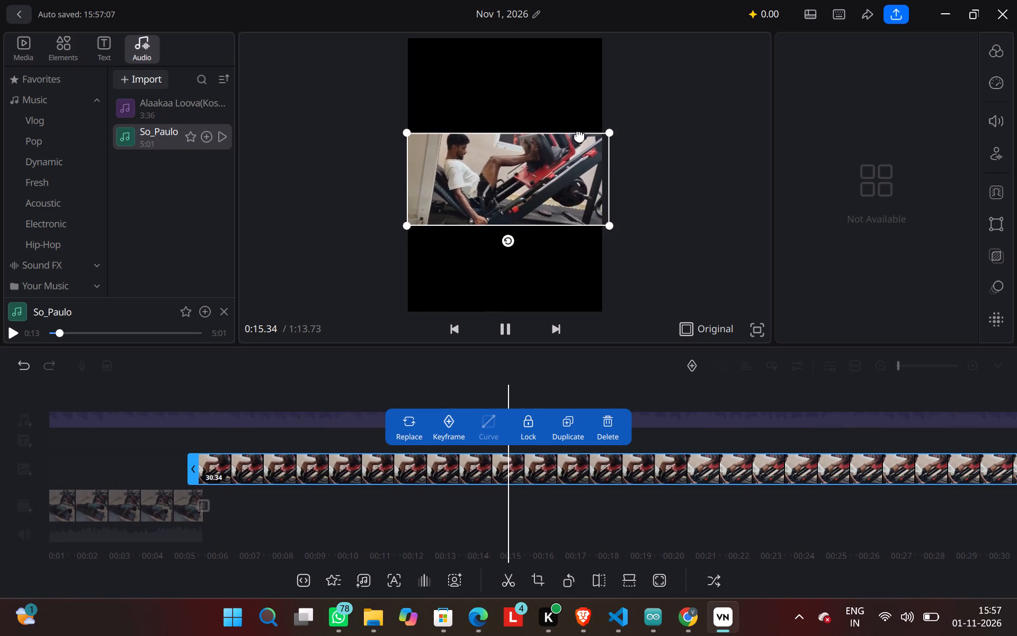
{"action": "left_click_drag", "start_coordinate": [406, 131], "coordinate": [386, 131]}
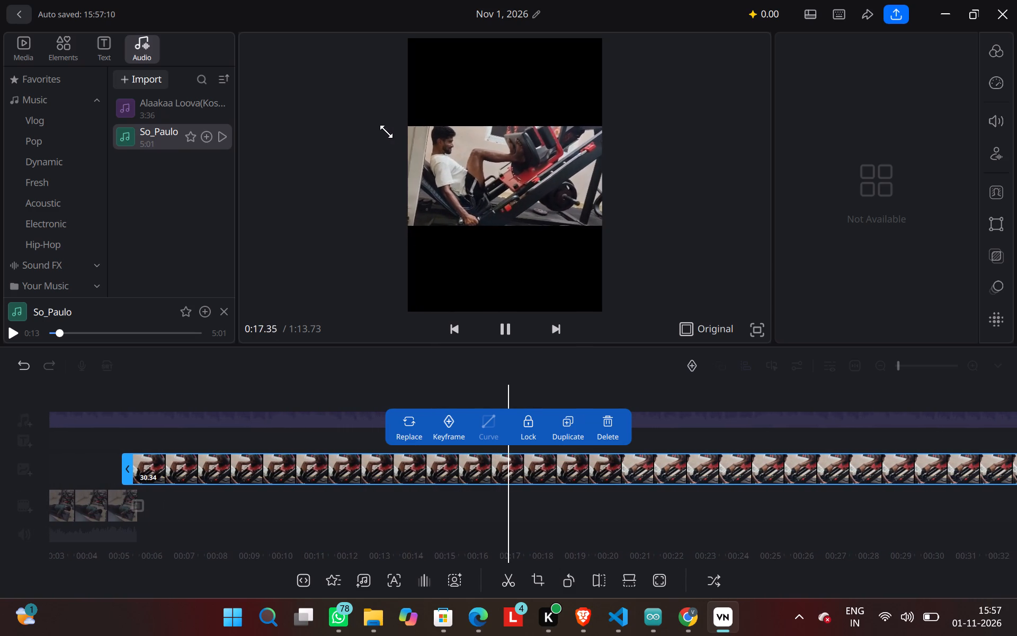
{"action": "left_click_drag", "start_coordinate": [386, 131], "coordinate": [377, 129]}
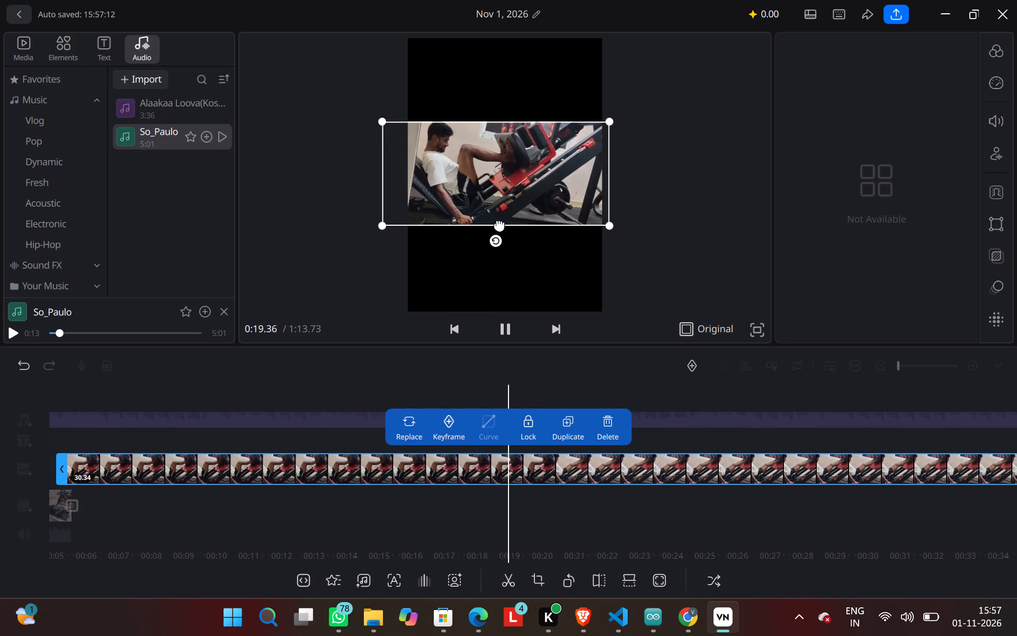
{"action": "left_click_drag", "start_coordinate": [499, 224], "coordinate": [499, 245]}
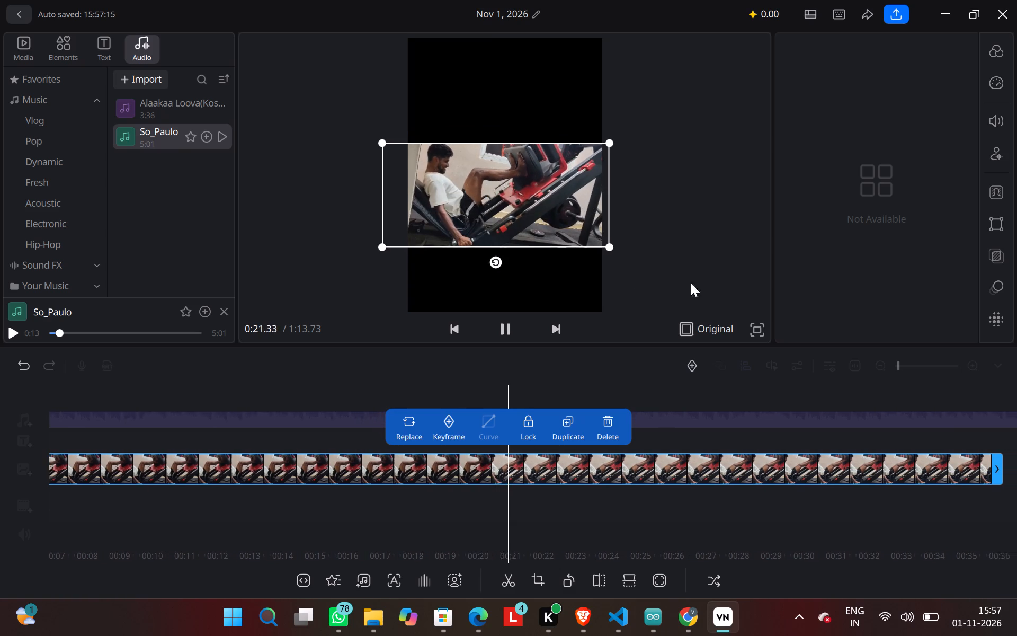
Trim the end of the leg-press overlay to a 13.67 s duration and move its start back to about 5.4 s.
{"action": "left_click", "coordinate": [943, 464]}
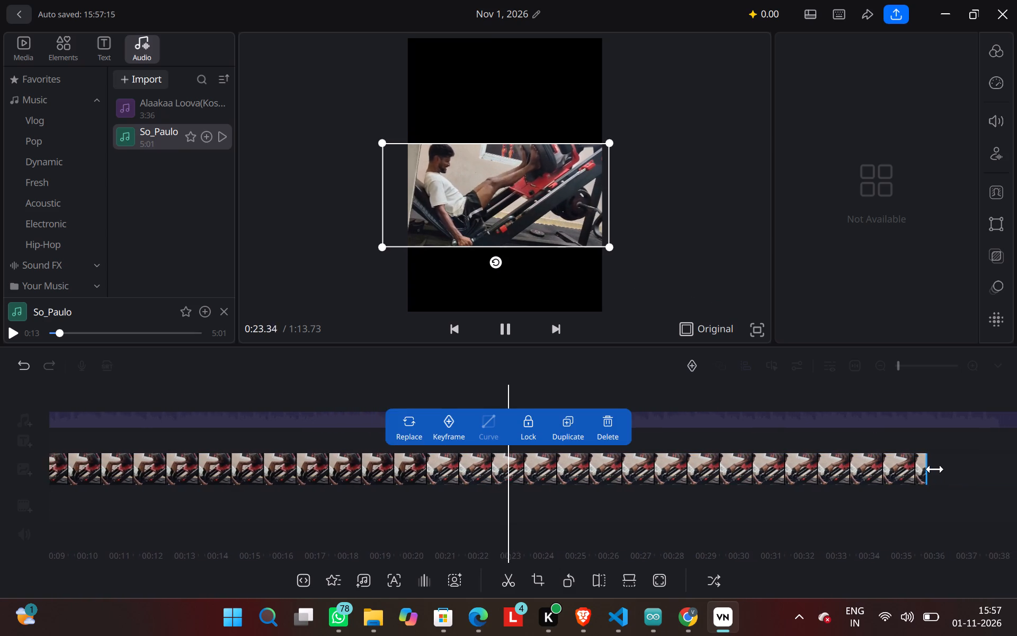
{"action": "left_click", "coordinate": [865, 496]}
{"action": "left_click", "coordinate": [826, 483]}
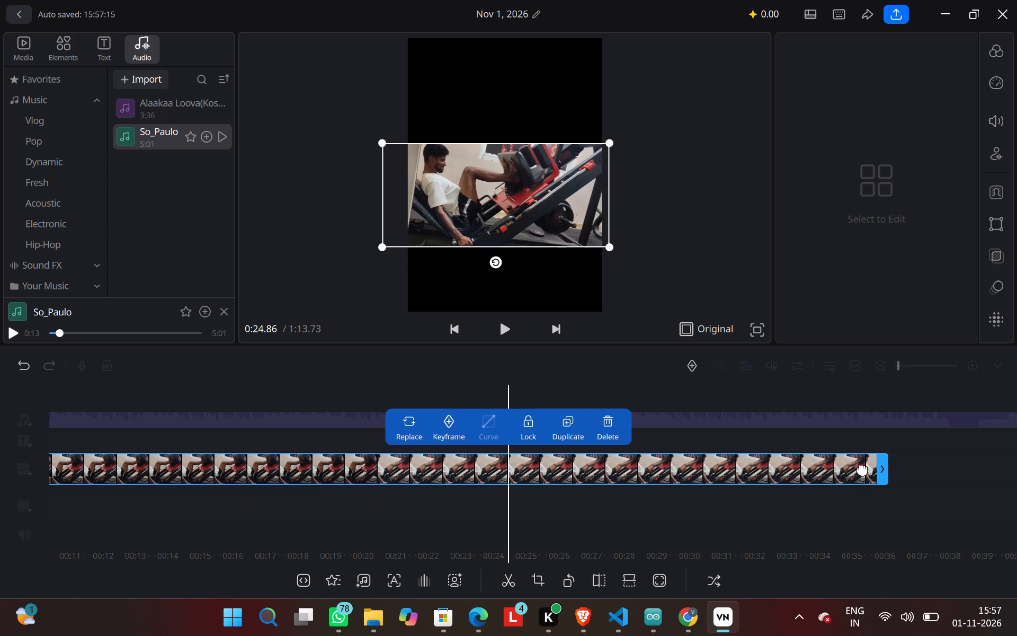
{"action": "left_click_drag", "start_coordinate": [882, 470], "coordinate": [522, 443]}
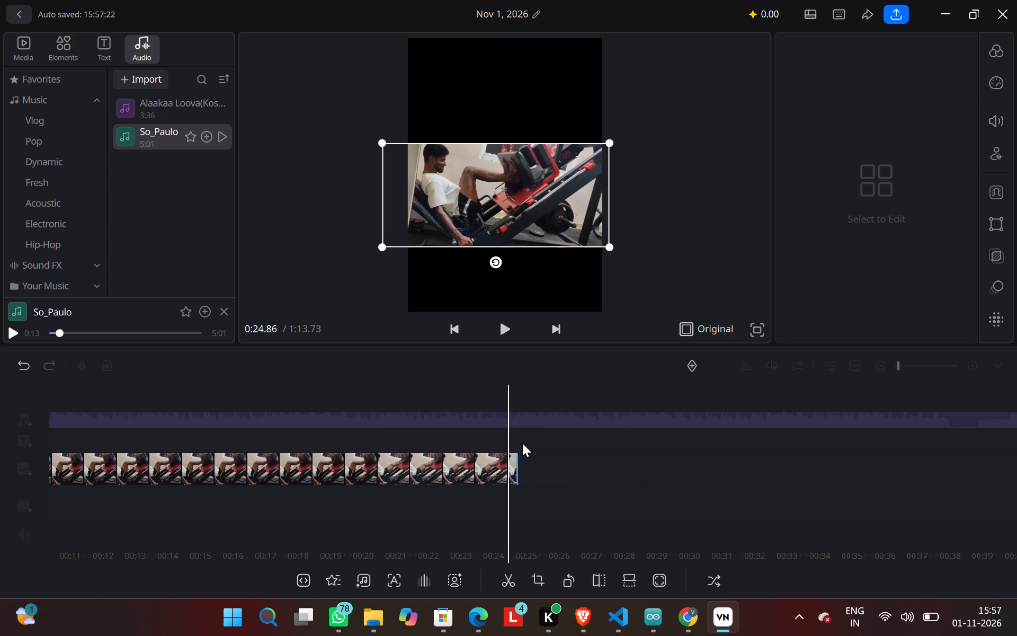
{"action": "left_click_drag", "start_coordinate": [529, 460], "coordinate": [905, 441]}
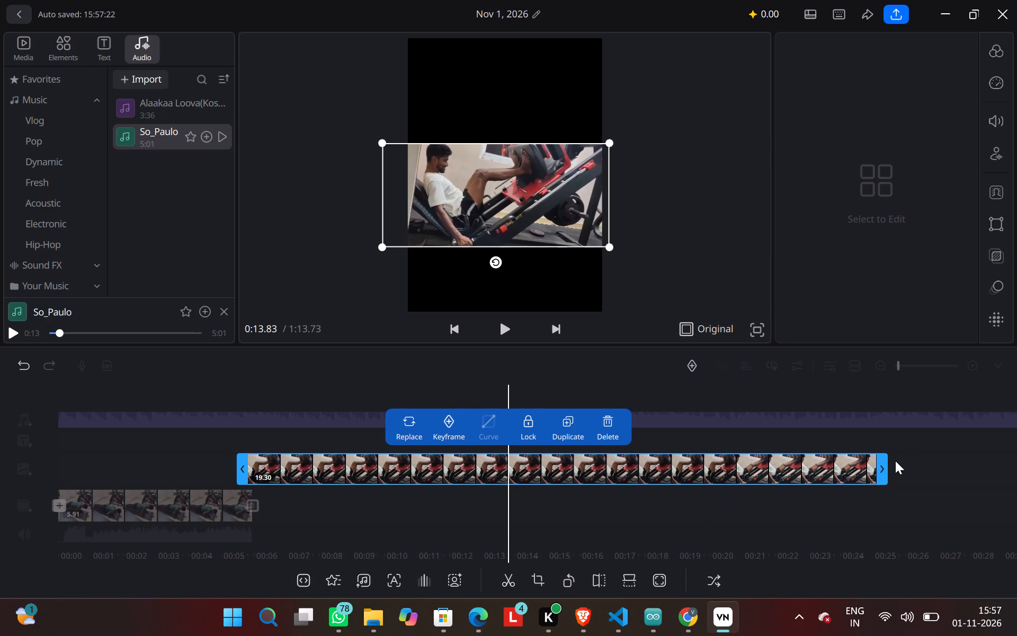
{"action": "left_click_drag", "start_coordinate": [872, 473], "coordinate": [843, 473]}
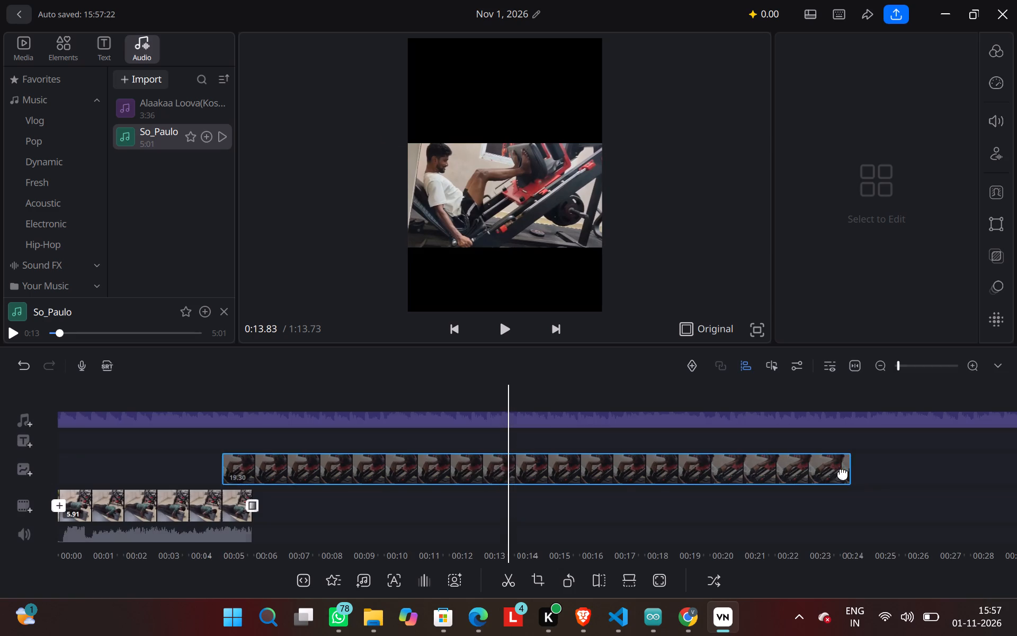
{"action": "left_click_drag", "start_coordinate": [843, 473], "coordinate": [858, 470]}
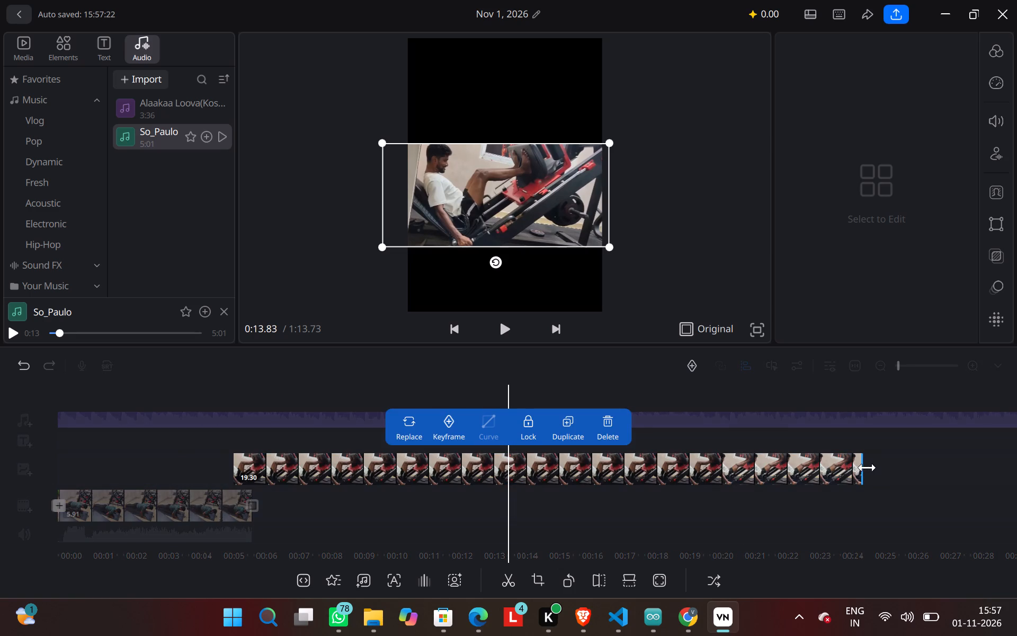
{"action": "left_click", "coordinate": [863, 470]}
{"action": "left_click_drag", "start_coordinate": [863, 471], "coordinate": [790, 475]}
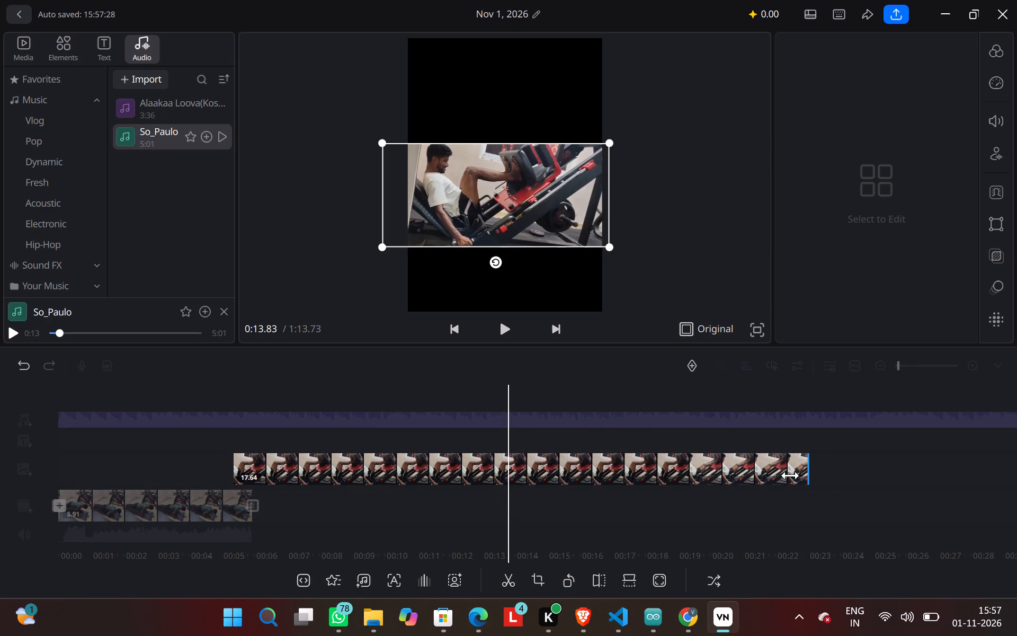
{"action": "left_click_drag", "start_coordinate": [790, 475], "coordinate": [680, 464]}
{"action": "left_click_drag", "start_coordinate": [572, 508], "coordinate": [1001, 549]}
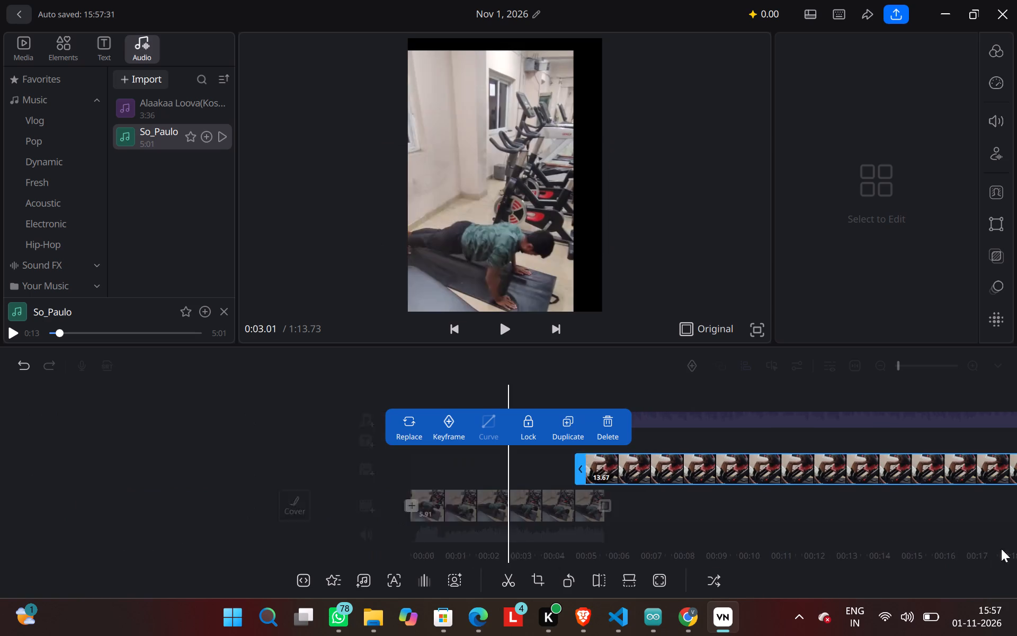
{"action": "left_click_drag", "start_coordinate": [1001, 549], "coordinate": [1016, 521]}
Play and scrub through the push-up clip and the 13.67 s leg-press overlay to examine the transition and framing.
{"action": "left_click", "coordinate": [497, 330]}
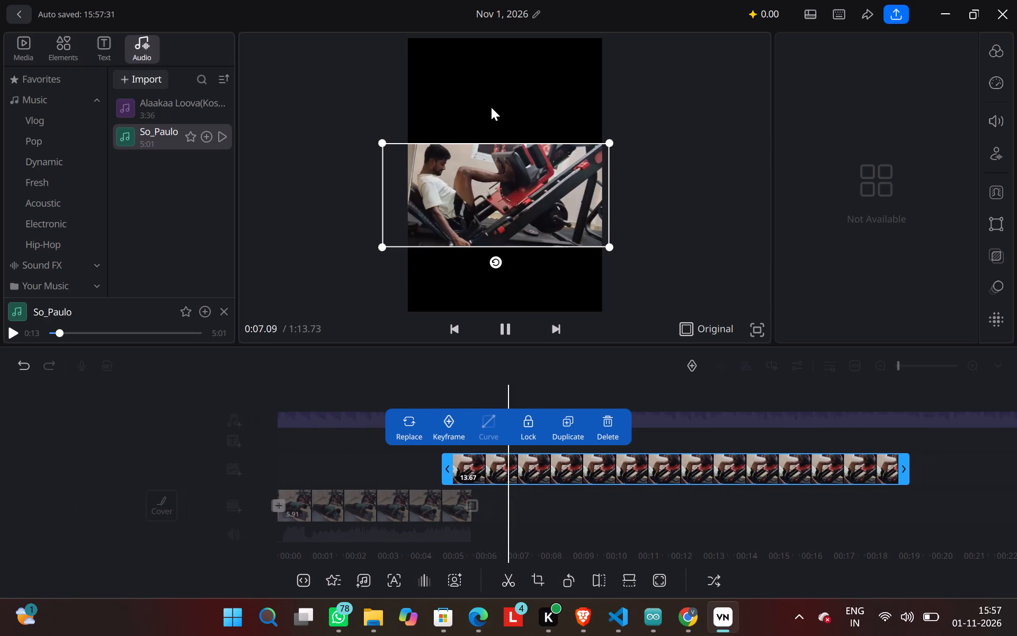
{"action": "left_click", "coordinate": [491, 106]}
{"action": "left_click_drag", "start_coordinate": [529, 422], "coordinate": [664, 414]}
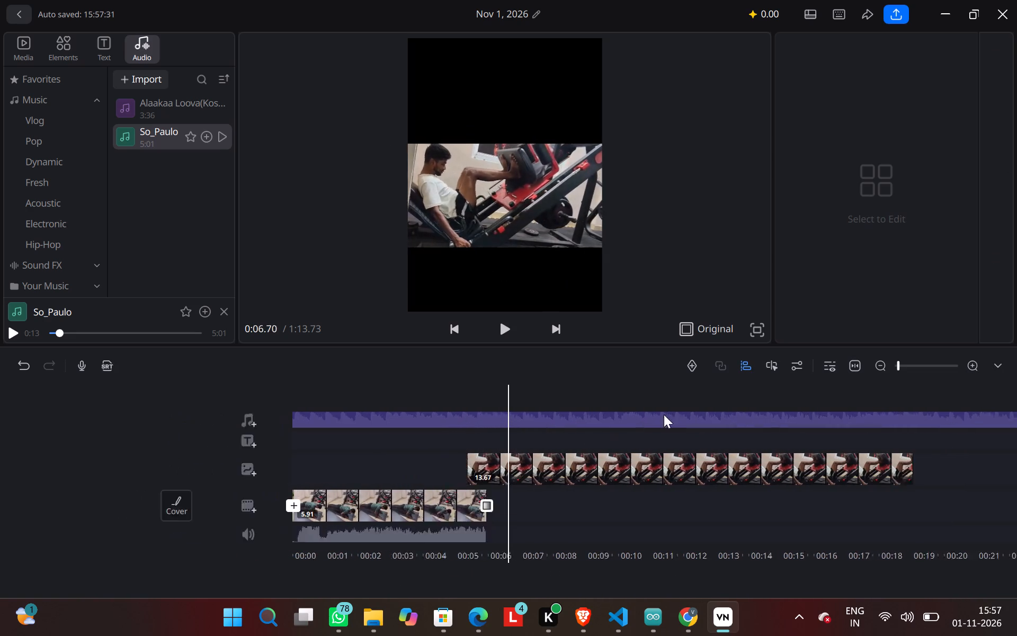
{"action": "left_click_drag", "start_coordinate": [664, 414], "coordinate": [752, 389]}
{"action": "left_click", "coordinate": [507, 325]}
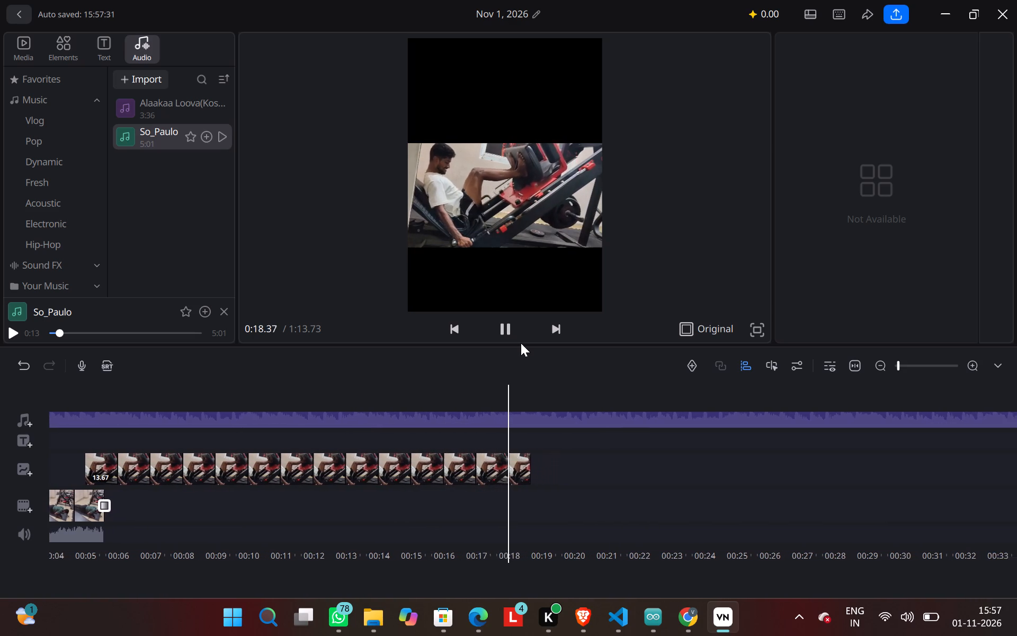
{"action": "left_click_drag", "start_coordinate": [462, 391], "coordinate": [661, 446]}
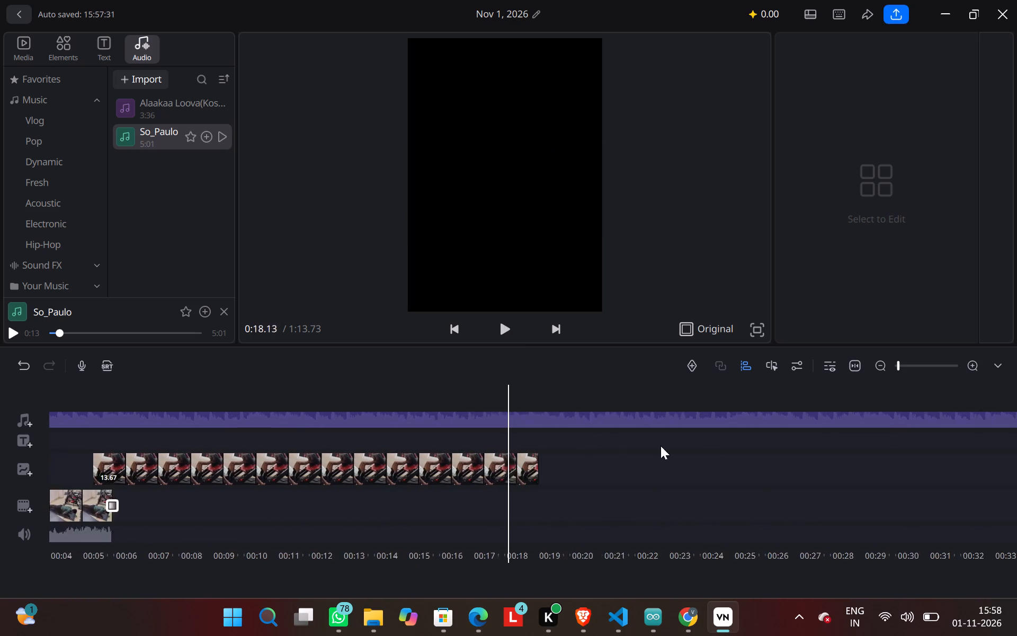
{"action": "left_click_drag", "start_coordinate": [661, 446], "coordinate": [835, 403]}
{"action": "left_click_drag", "start_coordinate": [596, 414], "coordinate": [791, 413]}
{"action": "left_click_drag", "start_coordinate": [764, 425], "coordinate": [763, 425]}
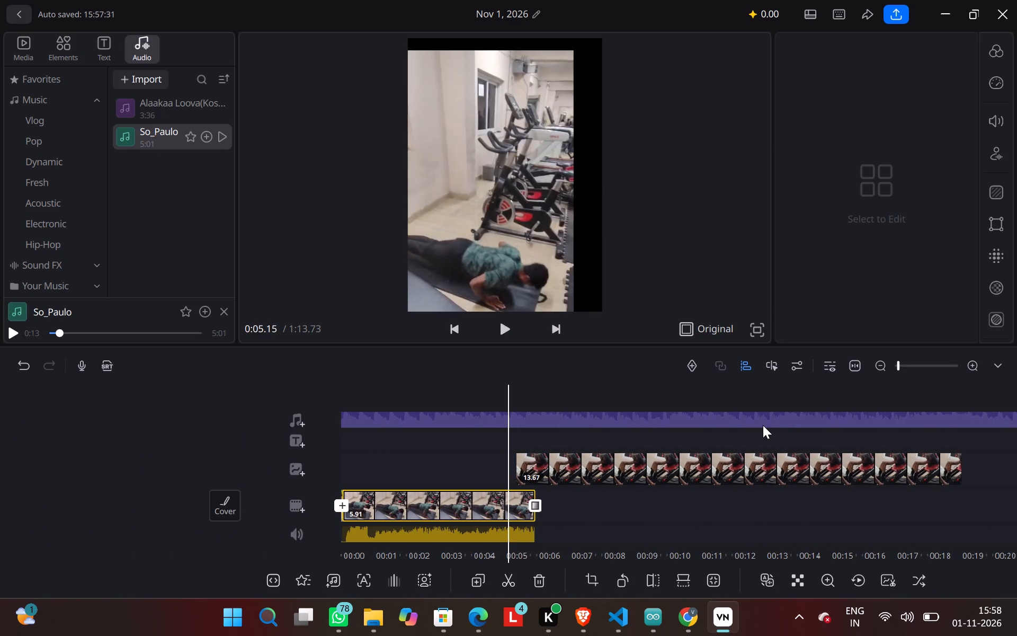
Add the chest2 video from Downloads as an overlay at about 18.8 s, near the end of the leg-press overlay.
{"action": "left_click_drag", "start_coordinate": [763, 425], "coordinate": [693, 462]}
{"action": "left_click_drag", "start_coordinate": [763, 440], "coordinate": [450, 426]}
{"action": "left_click_drag", "start_coordinate": [863, 403], "coordinate": [731, 425]}
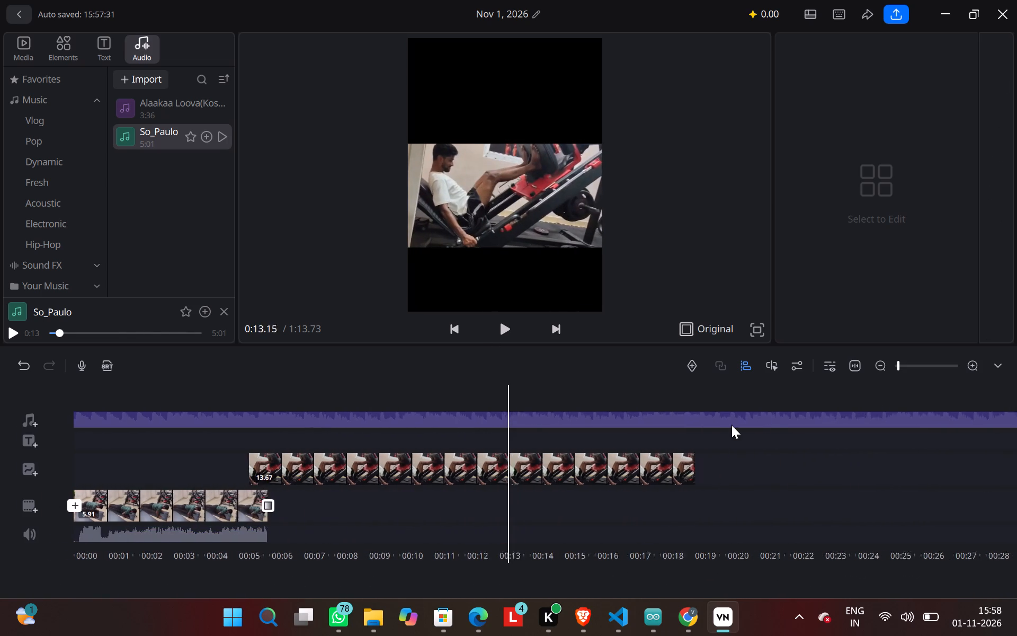
{"action": "left_click_drag", "start_coordinate": [731, 425], "coordinate": [586, 429]}
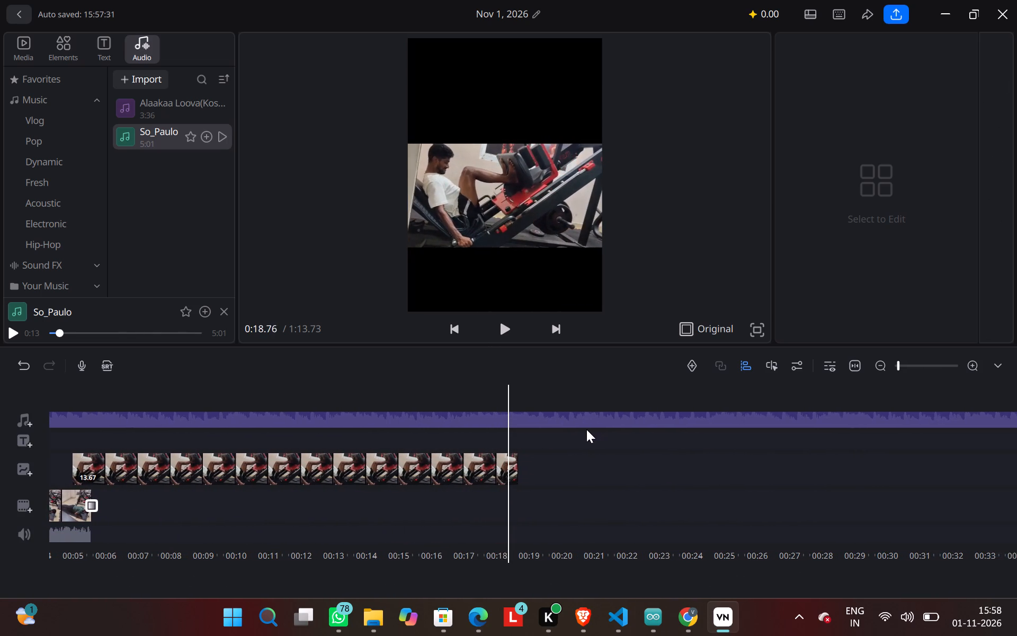
{"action": "left_click_drag", "start_coordinate": [586, 429], "coordinate": [585, 431]}
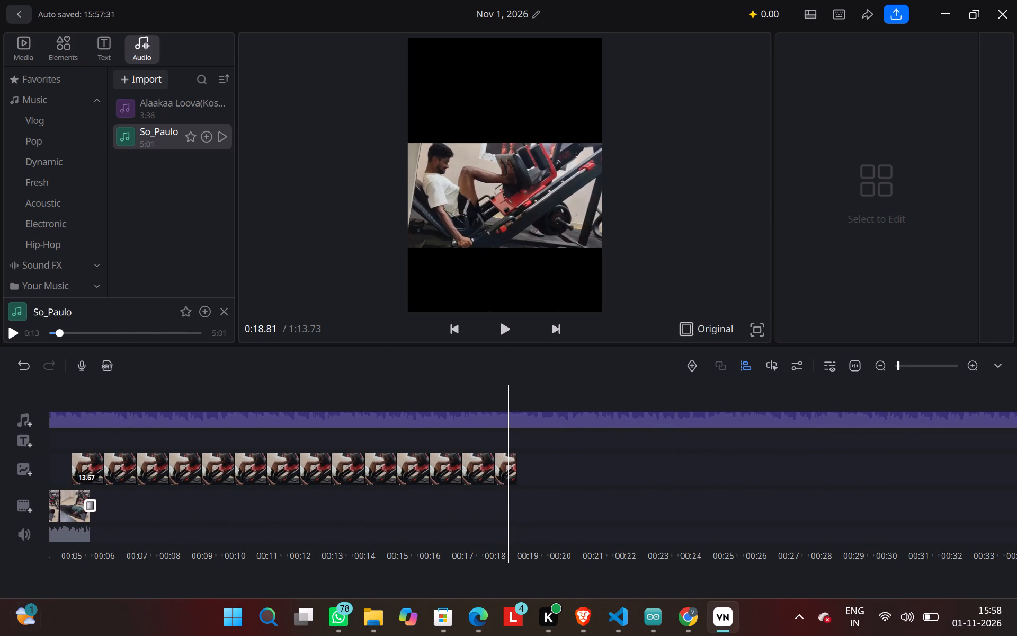
{"action": "double_click", "coordinate": [26, 472]}
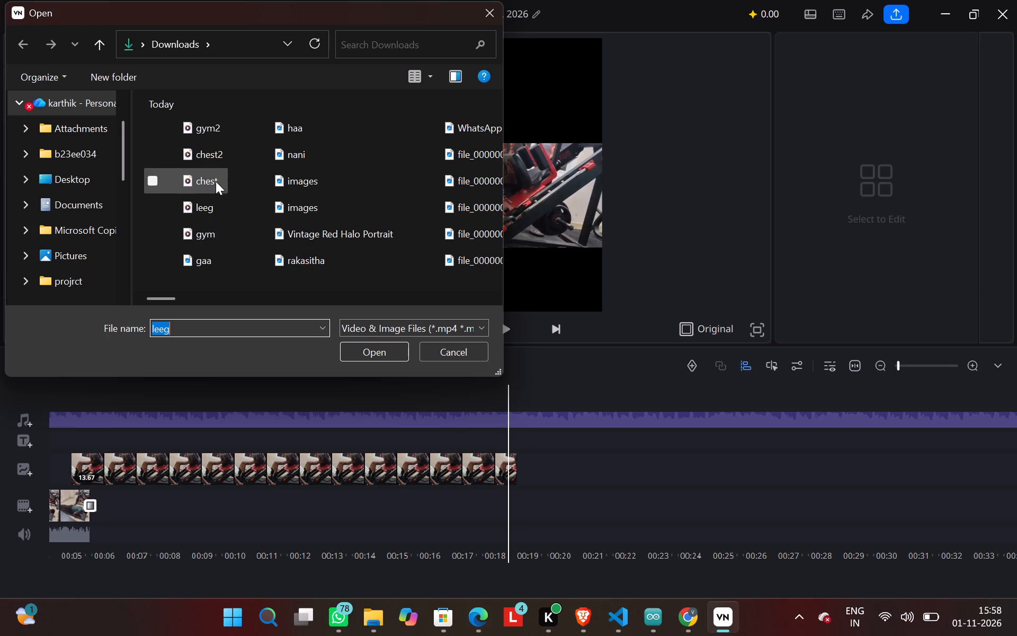
{"action": "left_click", "coordinate": [225, 165]}
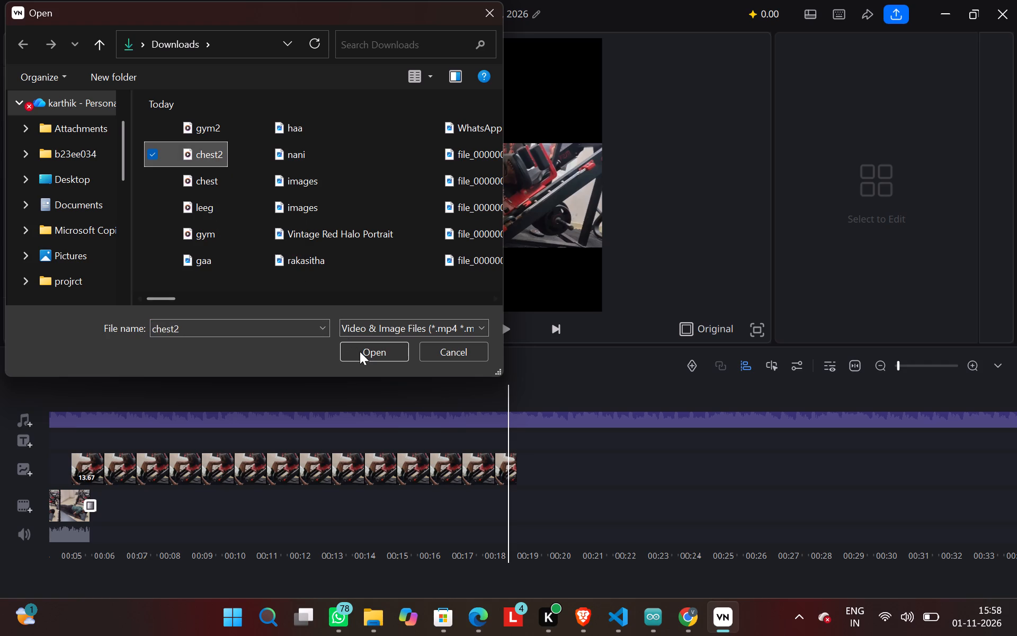
{"action": "left_click", "coordinate": [355, 347]}
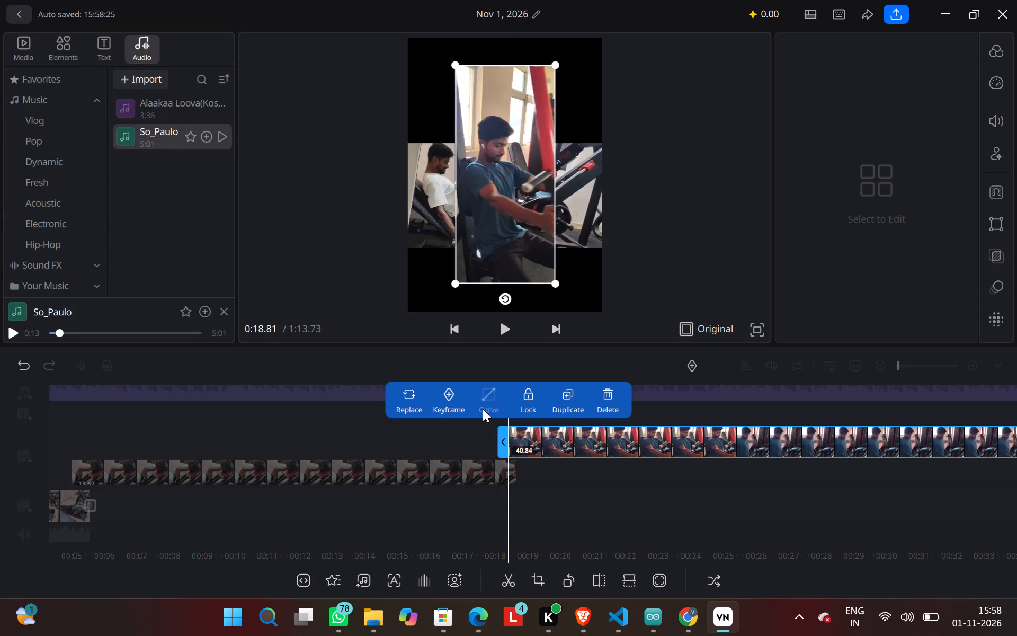
{"action": "left_click", "coordinate": [577, 452]}
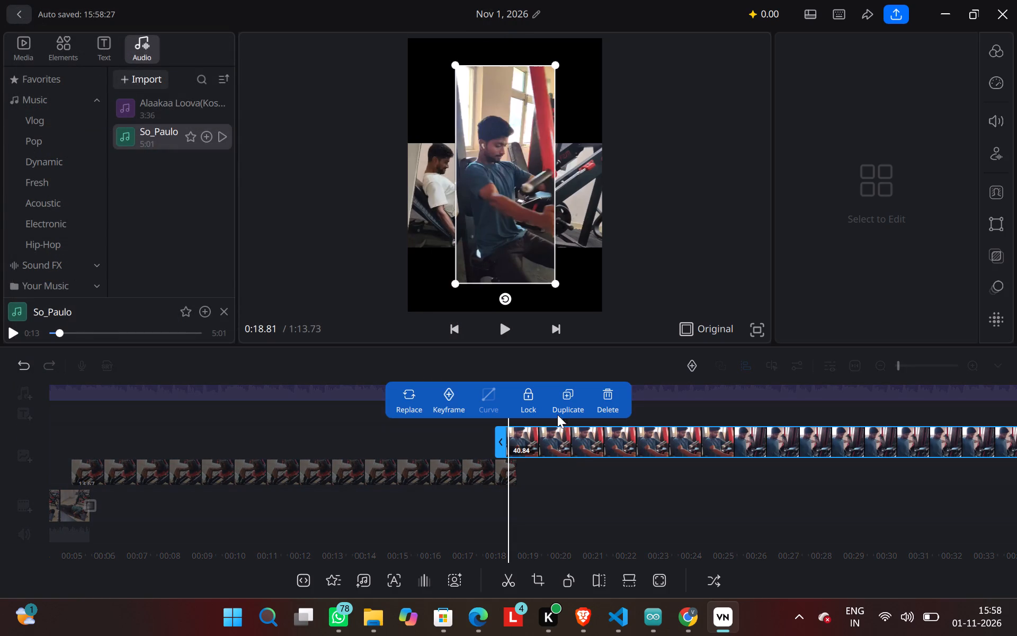
{"action": "left_click", "coordinate": [545, 255]}
{"action": "double_click", "coordinate": [546, 278]}
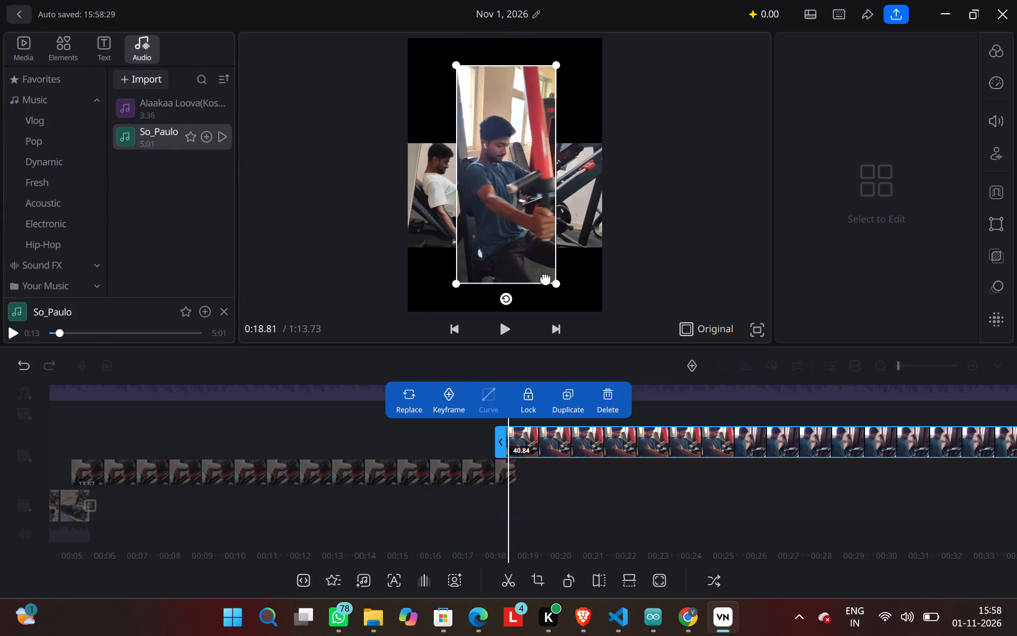
{"action": "left_click", "coordinate": [564, 290]}
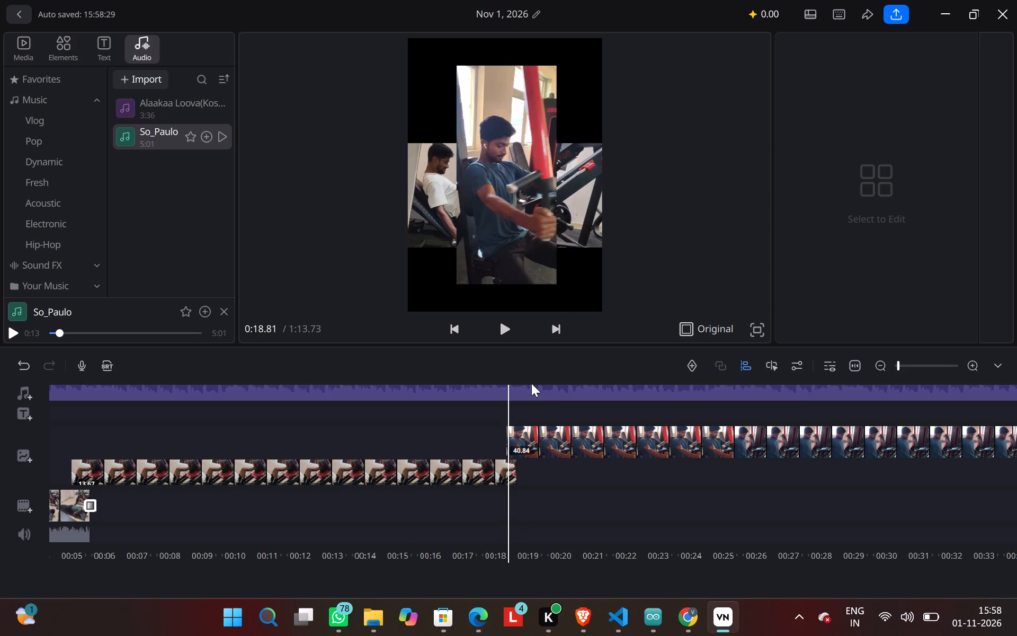
Enlarge the chest2 overlay until it nearly fills the full height of the frame.
{"action": "left_click", "coordinate": [499, 330]}
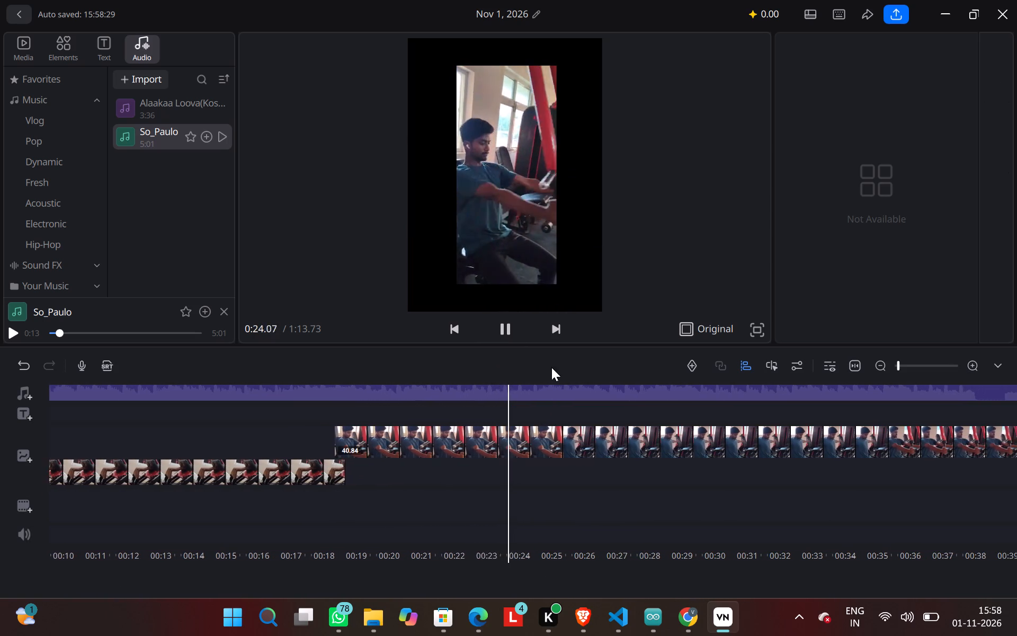
{"action": "double_click", "coordinate": [554, 275]}
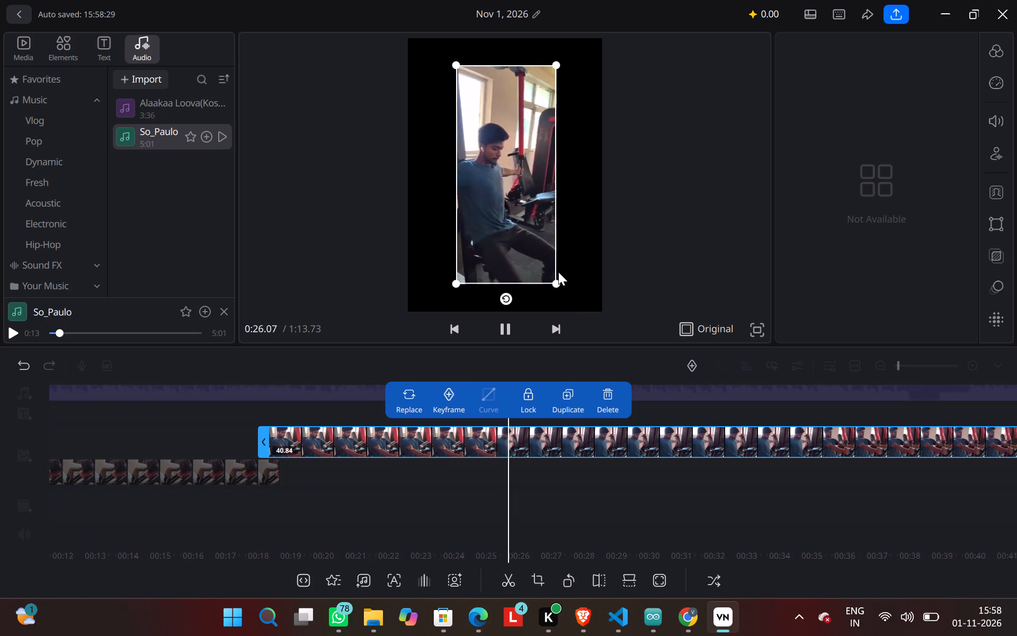
{"action": "left_click_drag", "start_coordinate": [554, 285], "coordinate": [589, 294]}
{"action": "left_click_drag", "start_coordinate": [567, 62], "coordinate": [575, 55]}
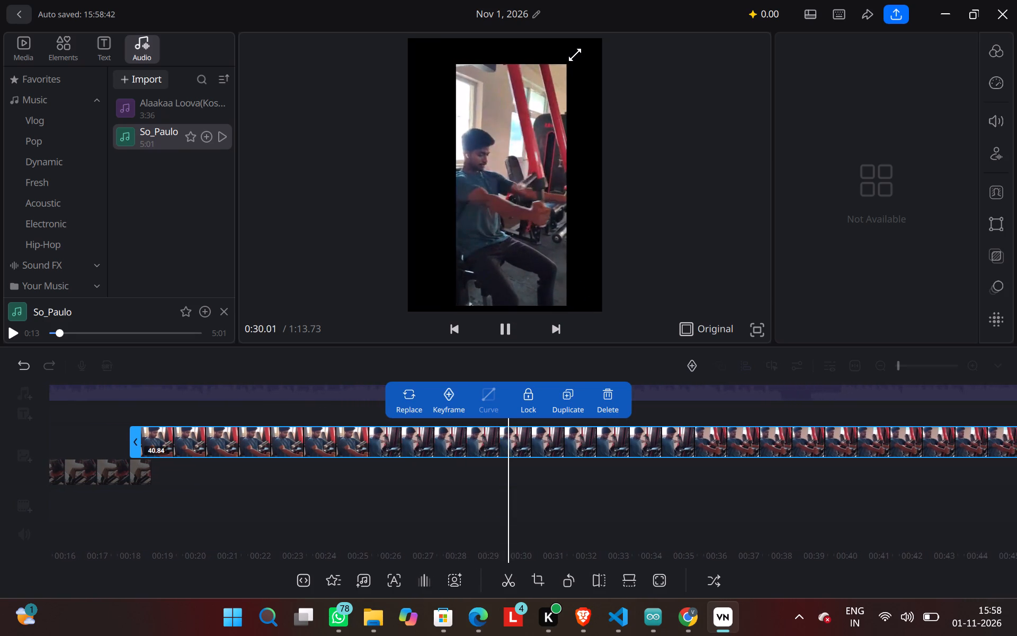
{"action": "left_click_drag", "start_coordinate": [575, 55], "coordinate": [590, 39]}
{"action": "left_click_drag", "start_coordinate": [579, 142], "coordinate": [600, 145]}
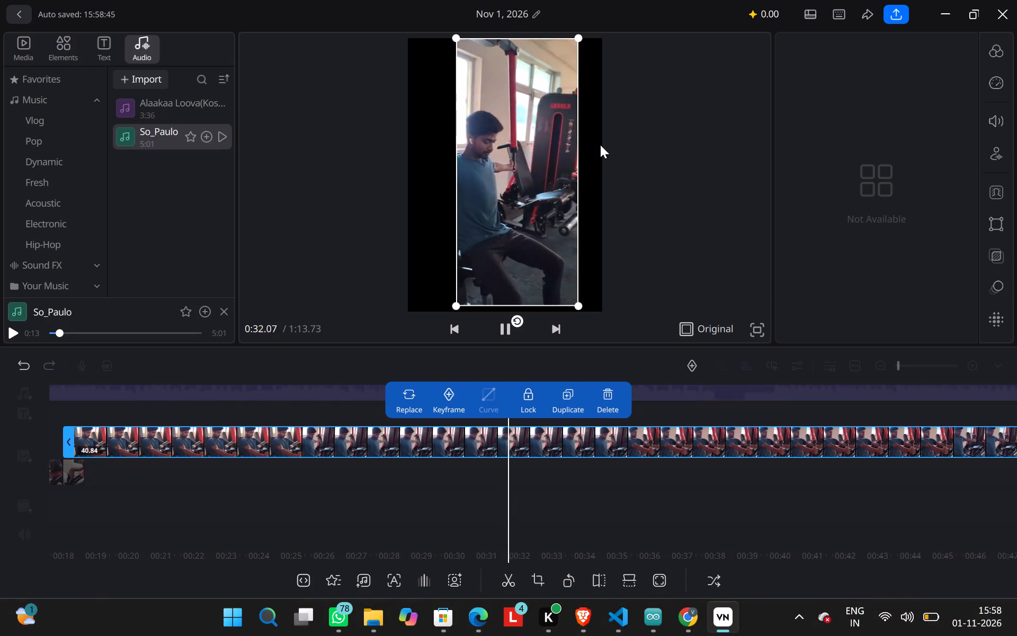
{"action": "left_click_drag", "start_coordinate": [600, 145], "coordinate": [599, 145]}
{"action": "left_click", "coordinate": [670, 202]}
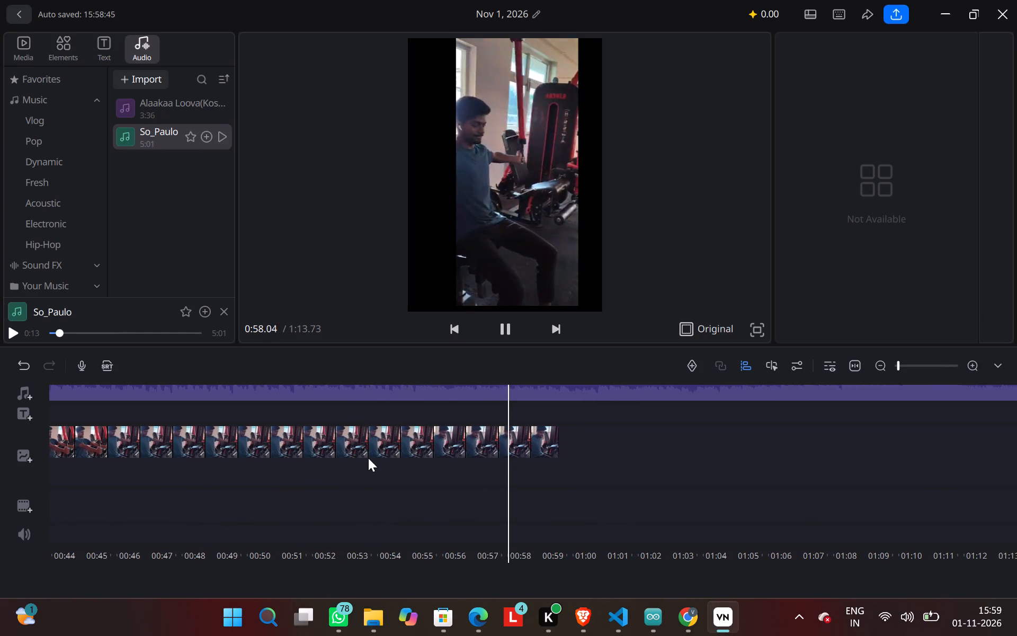
Trim the end of the chest2 overlay to a 12.47 s duration and move its start back to about 16.7 s.
{"action": "left_click_drag", "start_coordinate": [362, 441], "coordinate": [602, 442]}
{"action": "left_click_drag", "start_coordinate": [502, 440], "coordinate": [723, 444]}
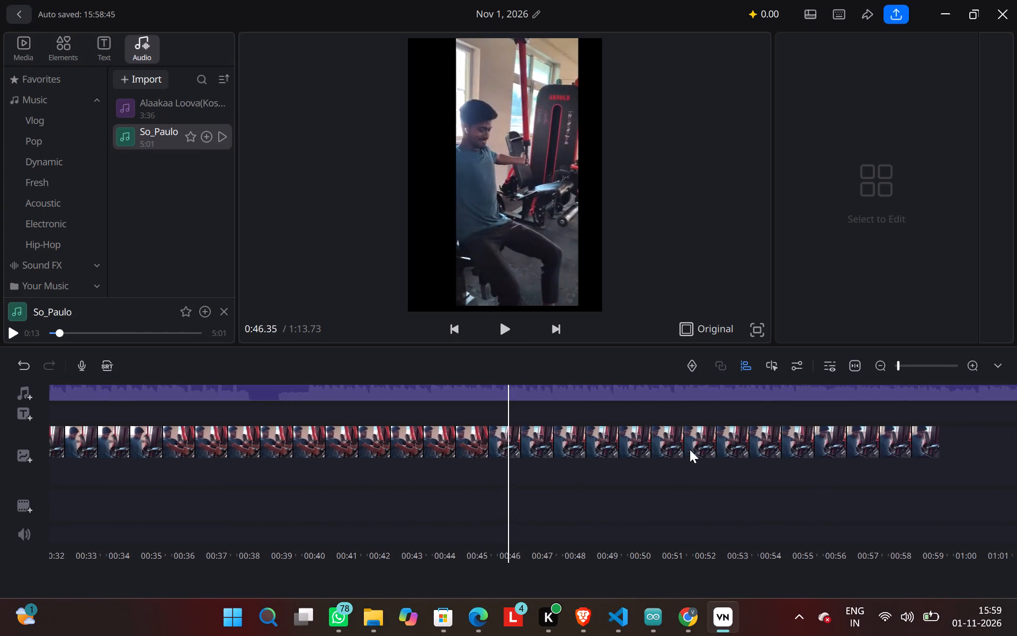
{"action": "double_click", "coordinate": [682, 445]}
{"action": "left_click", "coordinate": [790, 444]}
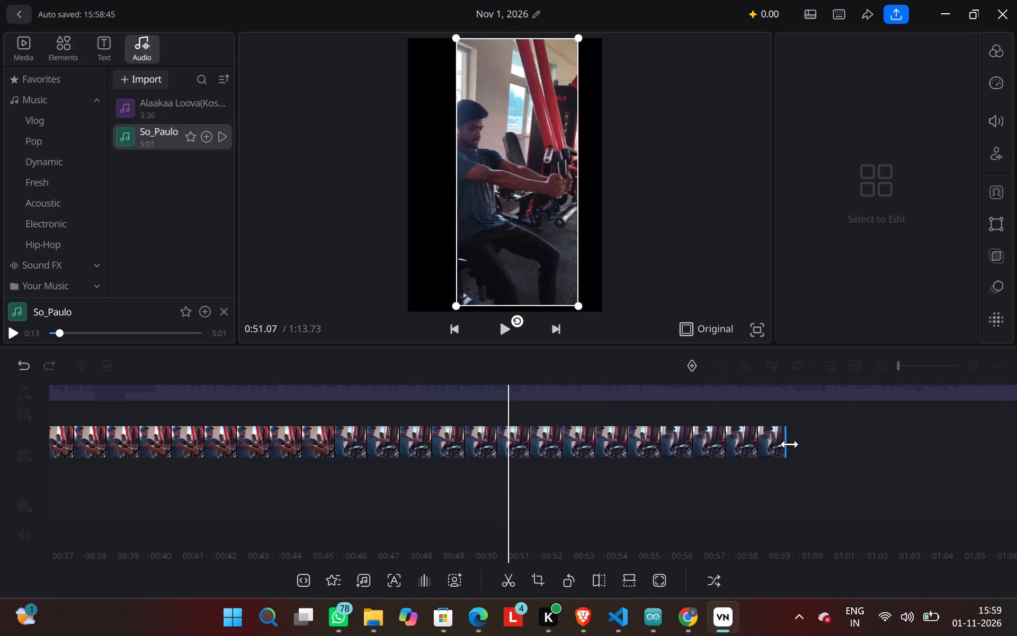
{"action": "left_click_drag", "start_coordinate": [786, 444], "coordinate": [585, 451]}
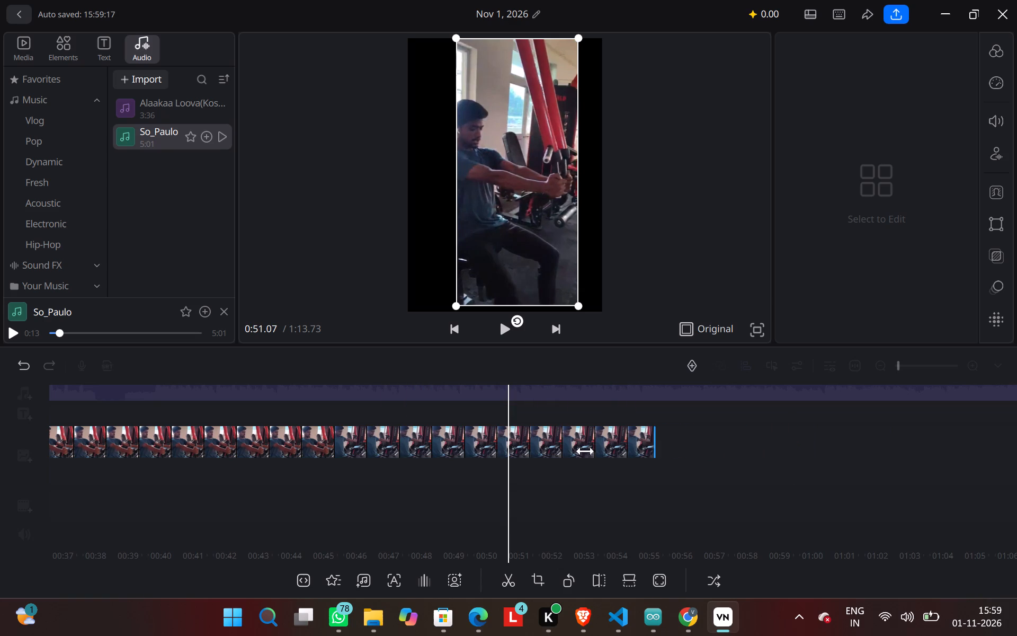
{"action": "left_click_drag", "start_coordinate": [585, 451], "coordinate": [411, 472]}
{"action": "left_click_drag", "start_coordinate": [375, 470], "coordinate": [885, 489]}
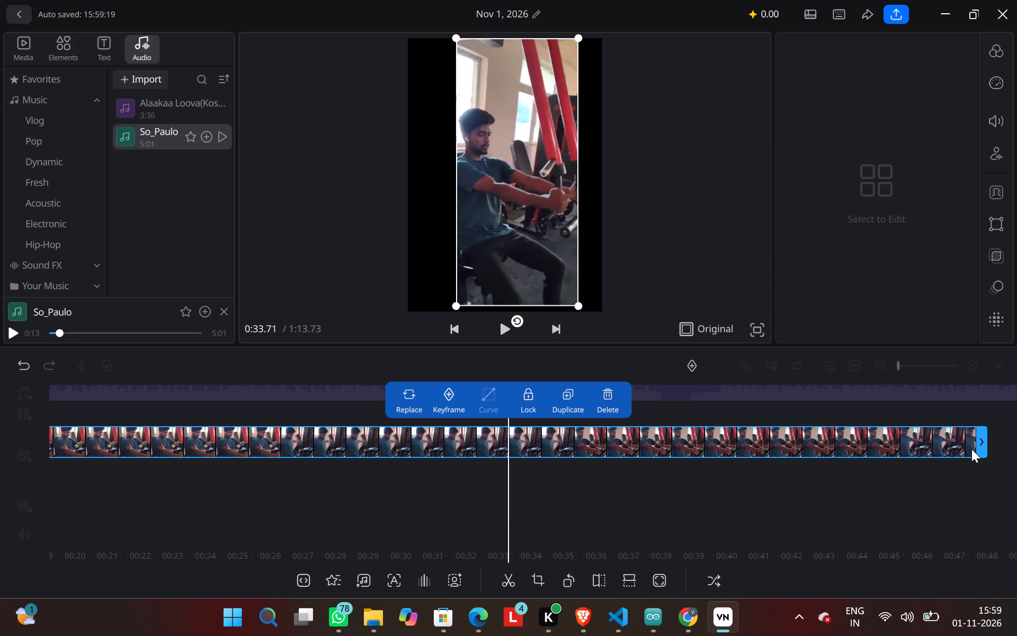
{"action": "left_click_drag", "start_coordinate": [971, 449], "coordinate": [902, 452]}
{"action": "left_click", "coordinate": [911, 446]}
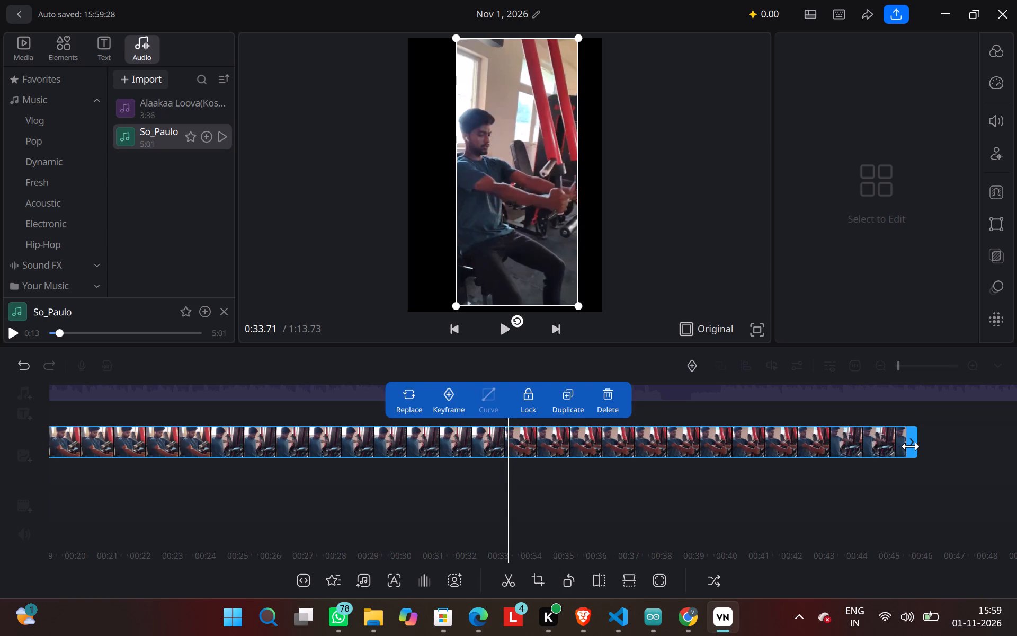
{"action": "left_click_drag", "start_coordinate": [911, 446], "coordinate": [435, 441]}
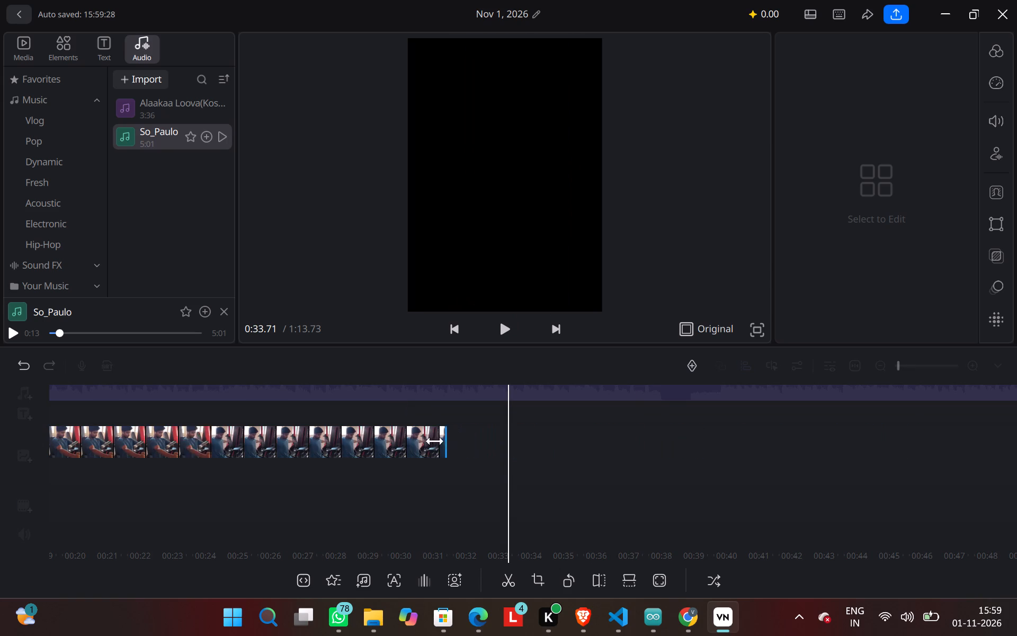
{"action": "left_click_drag", "start_coordinate": [435, 441], "coordinate": [361, 443]}
Play the overlap of the leg-press and chest2 overlays and nudge the chest2 overlay slightly down and right in the frame.
{"action": "left_click_drag", "start_coordinate": [325, 475], "coordinate": [816, 526]}
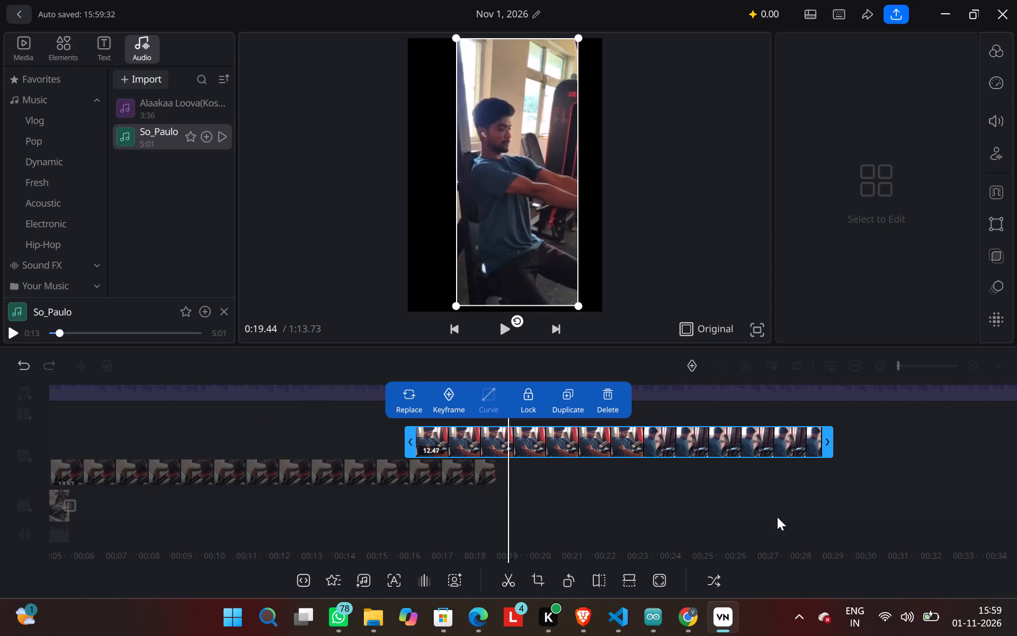
{"action": "left_click_drag", "start_coordinate": [568, 479], "coordinate": [722, 507]}
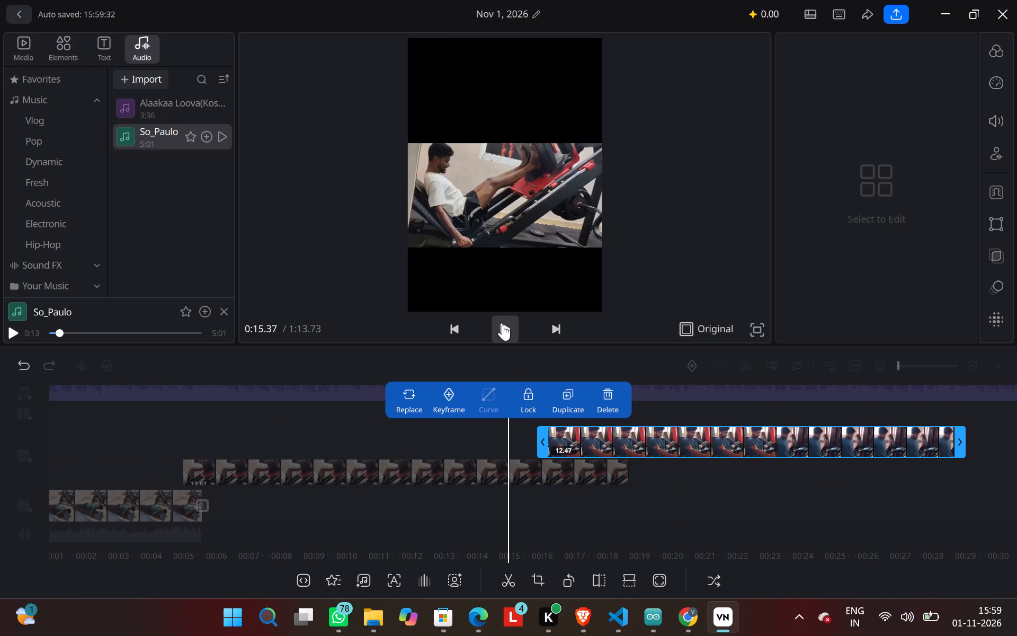
{"action": "left_click", "coordinate": [503, 324]}
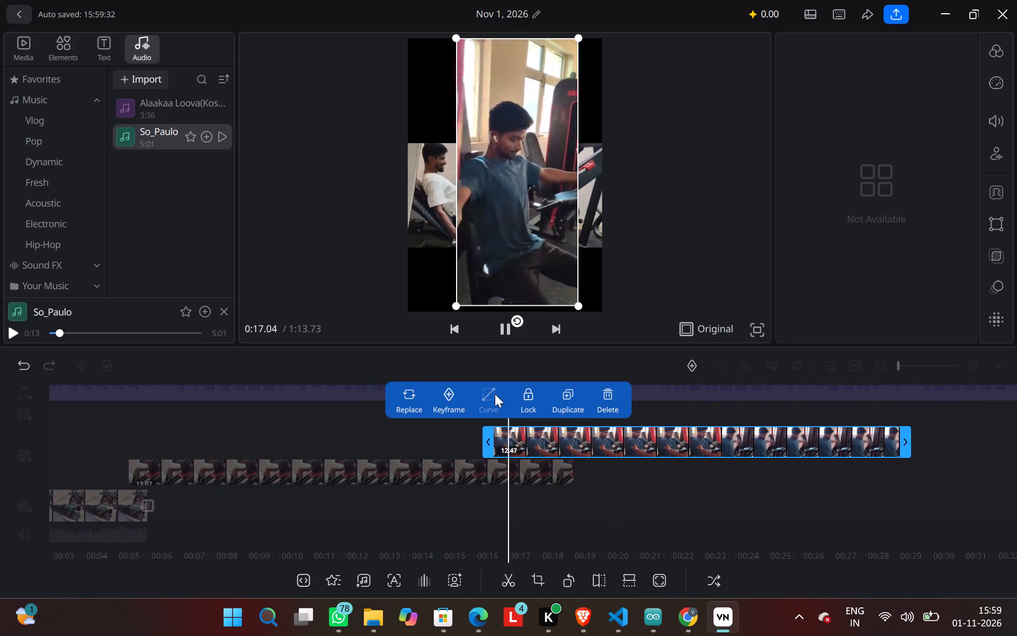
{"action": "left_click", "coordinate": [493, 144]}
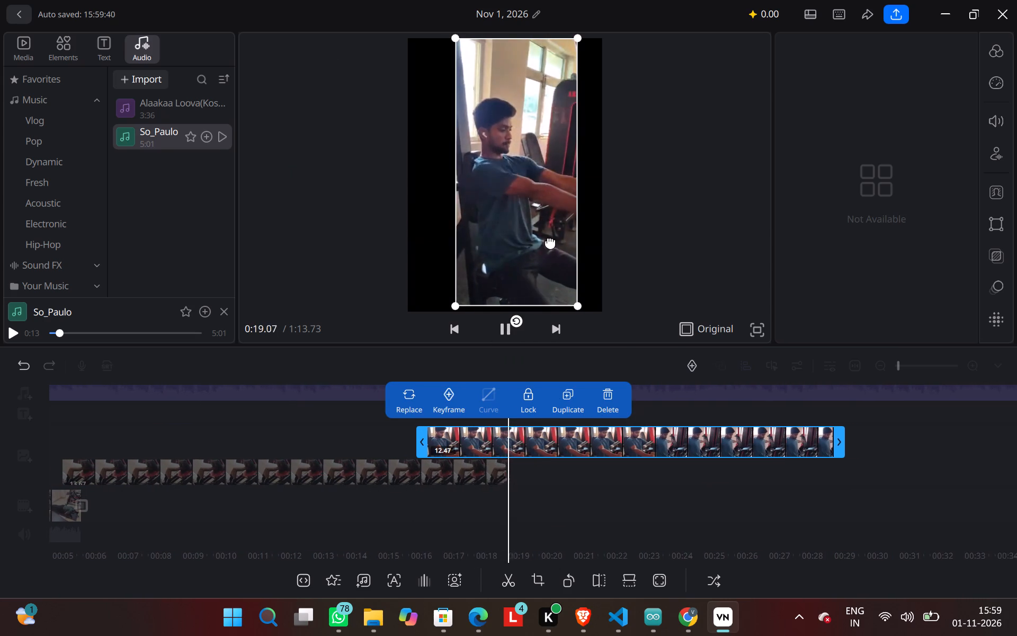
{"action": "left_click", "coordinate": [551, 242]}
{"action": "double_click", "coordinate": [561, 252]}
{"action": "left_click", "coordinate": [647, 254]}
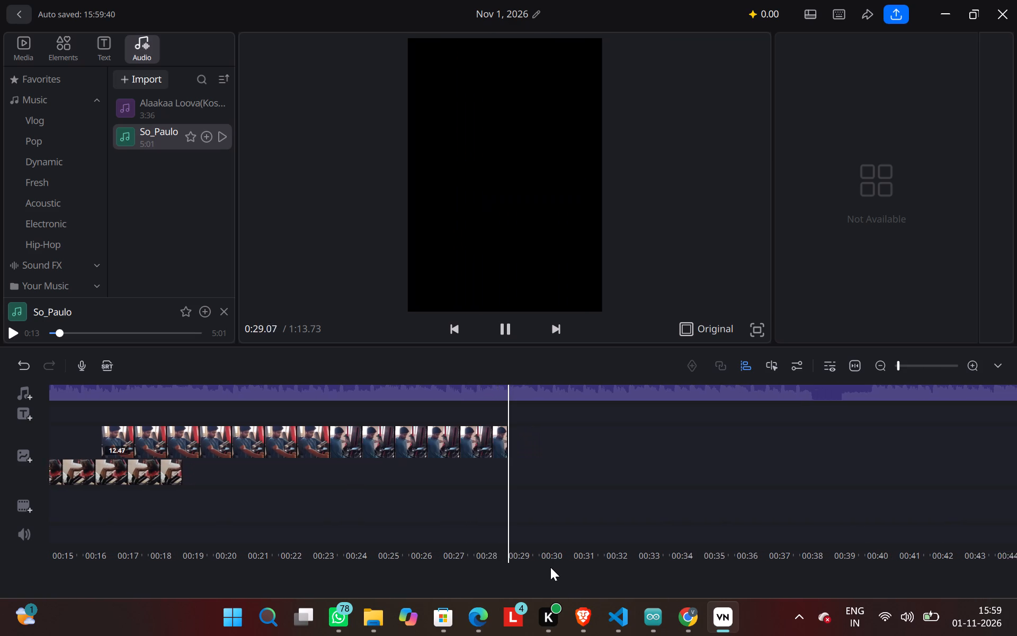
Play the edit full-screen from the beginning and scrub through the timeline to examine the transitions between the push-up, leg-press and chest2 footage.
{"action": "double_click", "coordinate": [768, 329]}
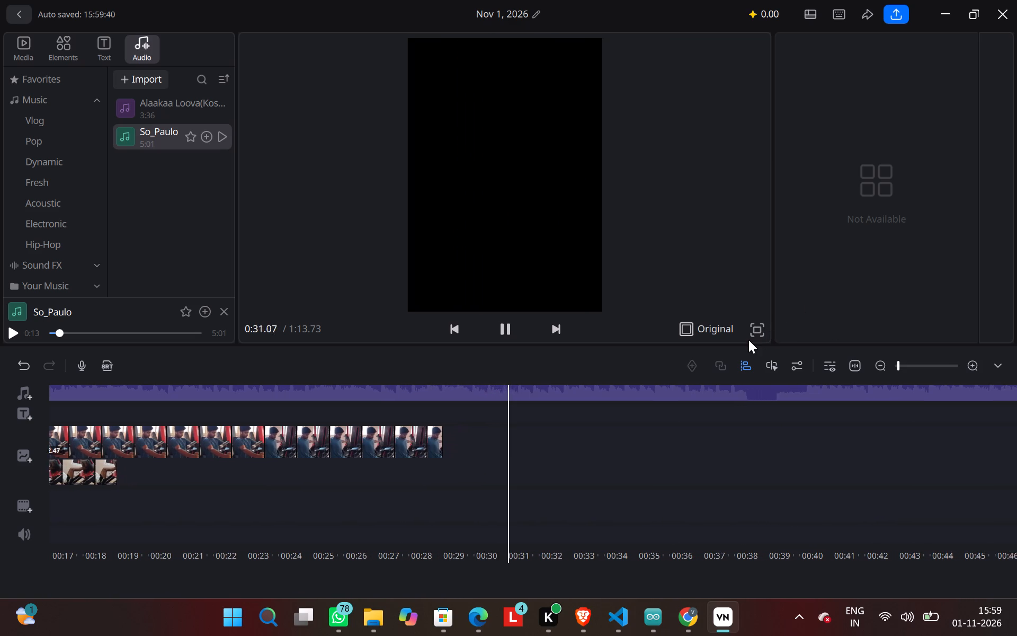
{"action": "left_click", "coordinate": [751, 334]}
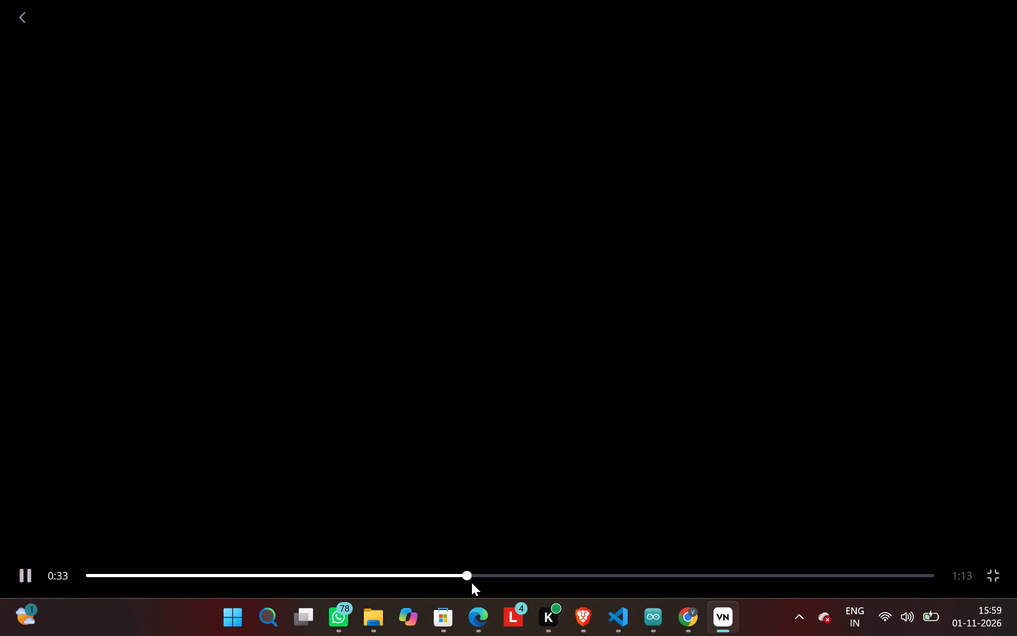
{"action": "left_click_drag", "start_coordinate": [464, 569], "coordinate": [46, 541]}
{"action": "left_click", "coordinate": [991, 570]}
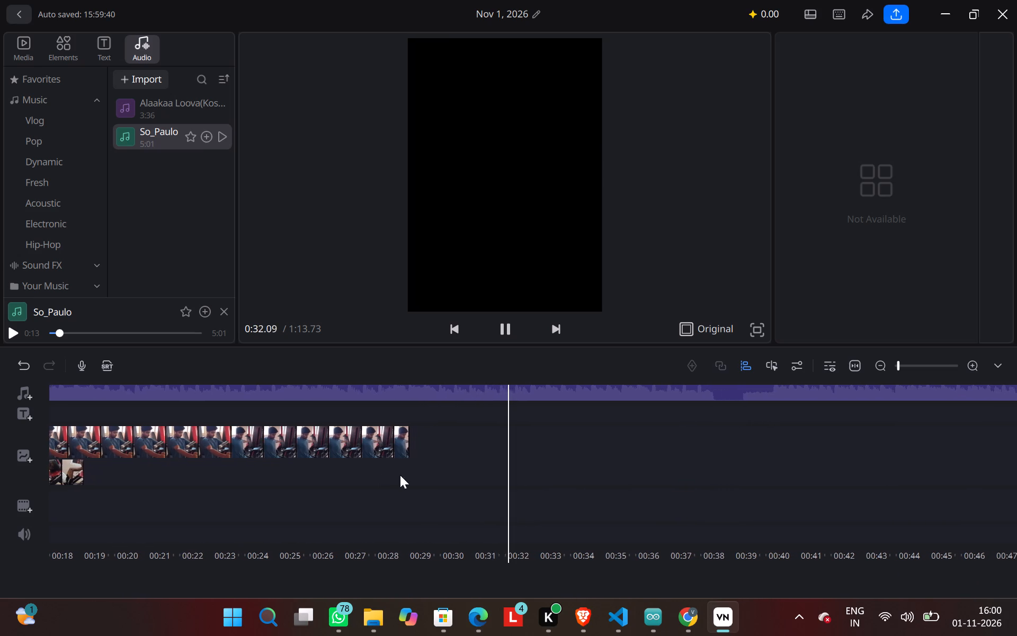
{"action": "left_click_drag", "start_coordinate": [320, 442], "coordinate": [1012, 488]}
{"action": "left_click_drag", "start_coordinate": [559, 449], "coordinate": [806, 450]}
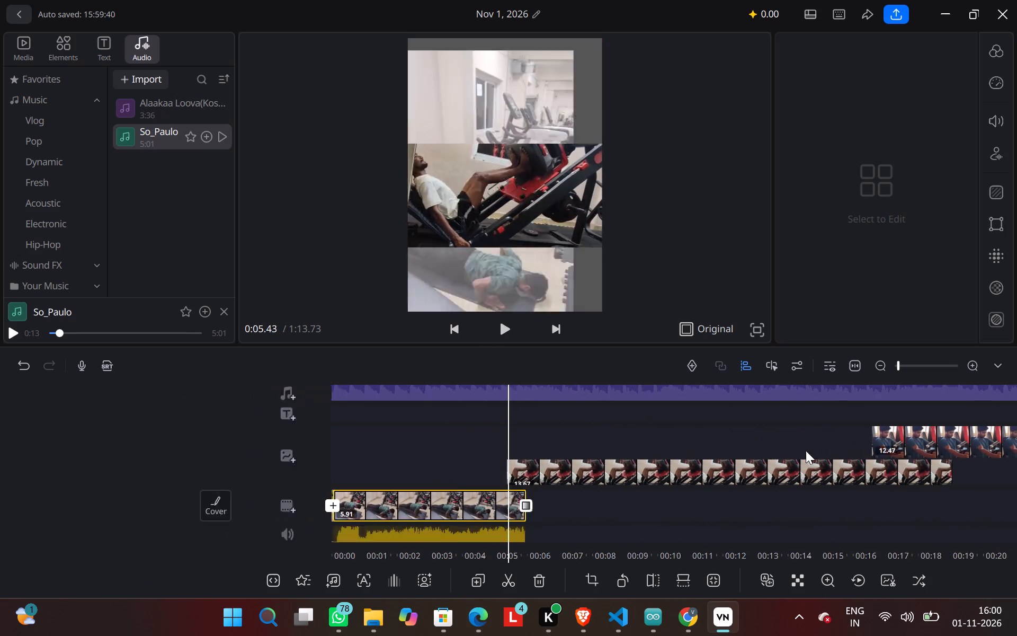
{"action": "left_click_drag", "start_coordinate": [806, 450], "coordinate": [824, 450]}
{"action": "left_click", "coordinate": [824, 450]}
{"action": "left_click_drag", "start_coordinate": [692, 434], "coordinate": [437, 436]}
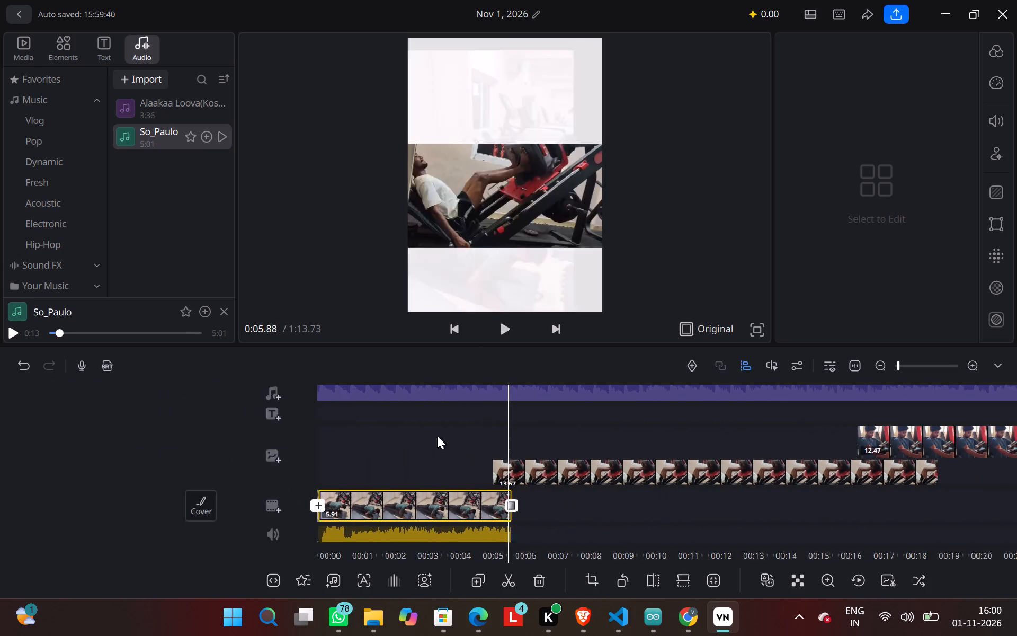
{"action": "left_click_drag", "start_coordinate": [437, 436], "coordinate": [423, 435]}
{"action": "left_click_drag", "start_coordinate": [740, 440], "coordinate": [501, 447]}
{"action": "left_click_drag", "start_coordinate": [737, 458], "coordinate": [578, 477]}
{"action": "left_click_drag", "start_coordinate": [623, 475], "coordinate": [560, 477]}
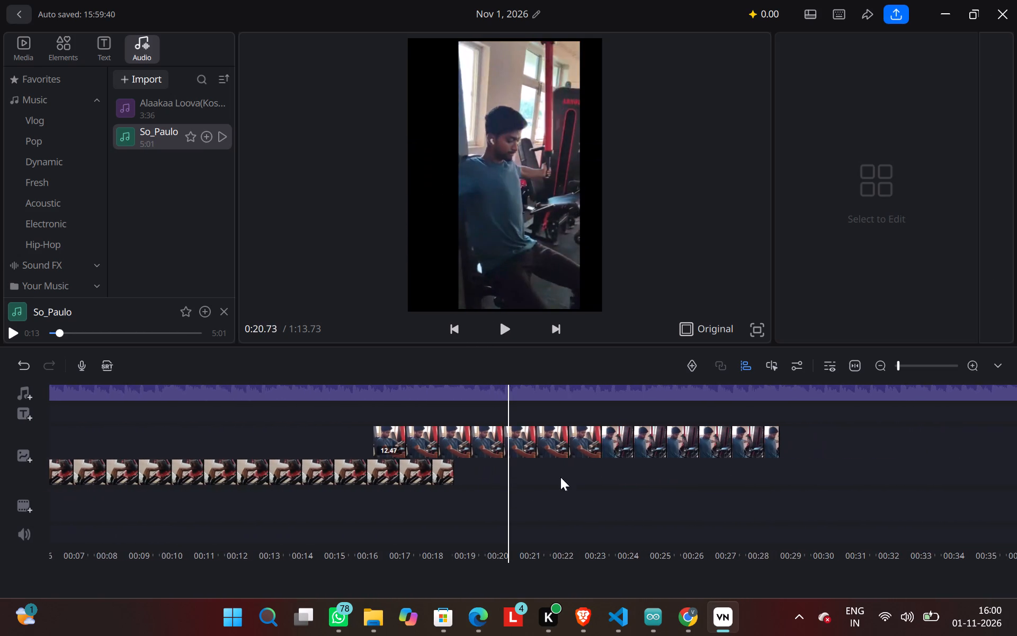
{"action": "left_click_drag", "start_coordinate": [560, 477], "coordinate": [519, 479]}
{"action": "left_click_drag", "start_coordinate": [565, 472], "coordinate": [459, 473]}
{"action": "left_click_drag", "start_coordinate": [568, 470], "coordinate": [498, 470]}
{"action": "left_click_drag", "start_coordinate": [526, 469], "coordinate": [509, 467]}
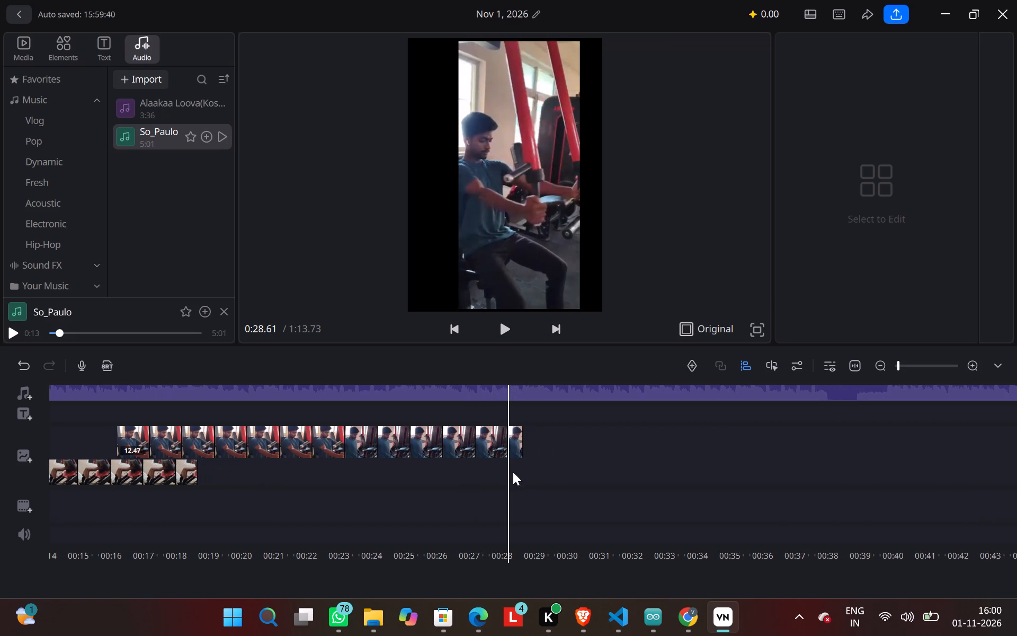
Add the gym2 video from Downloads as an overlay at about 29.2 s, just after the end of the chest2 overlay.
{"action": "double_click", "coordinate": [523, 444]}
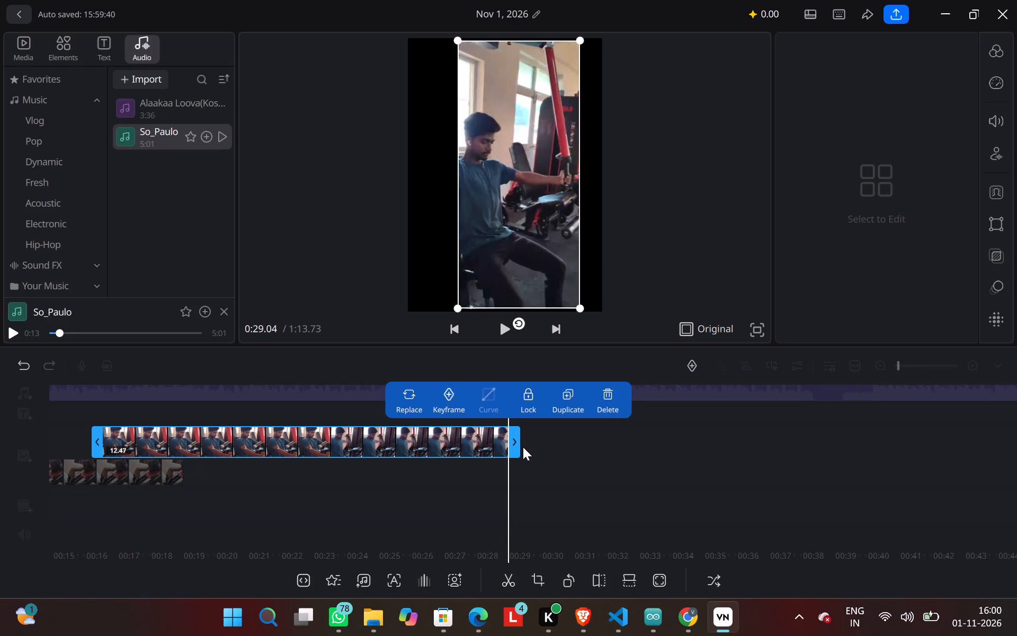
{"action": "left_click_drag", "start_coordinate": [397, 497], "coordinate": [381, 510]}
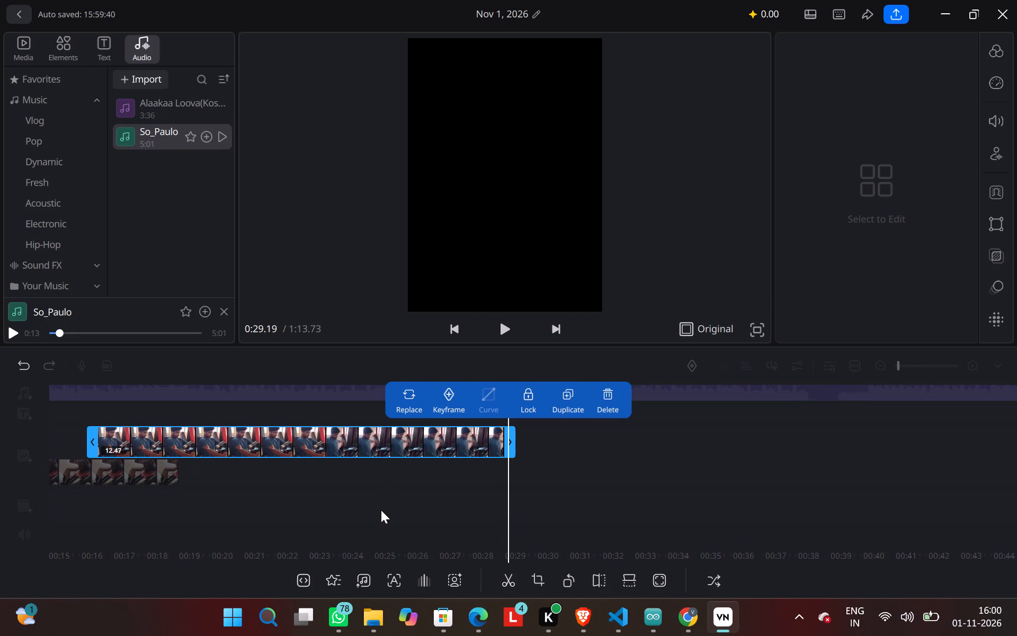
{"action": "left_click_drag", "start_coordinate": [381, 510], "coordinate": [380, 510]}
{"action": "left_click", "coordinate": [293, 399]}
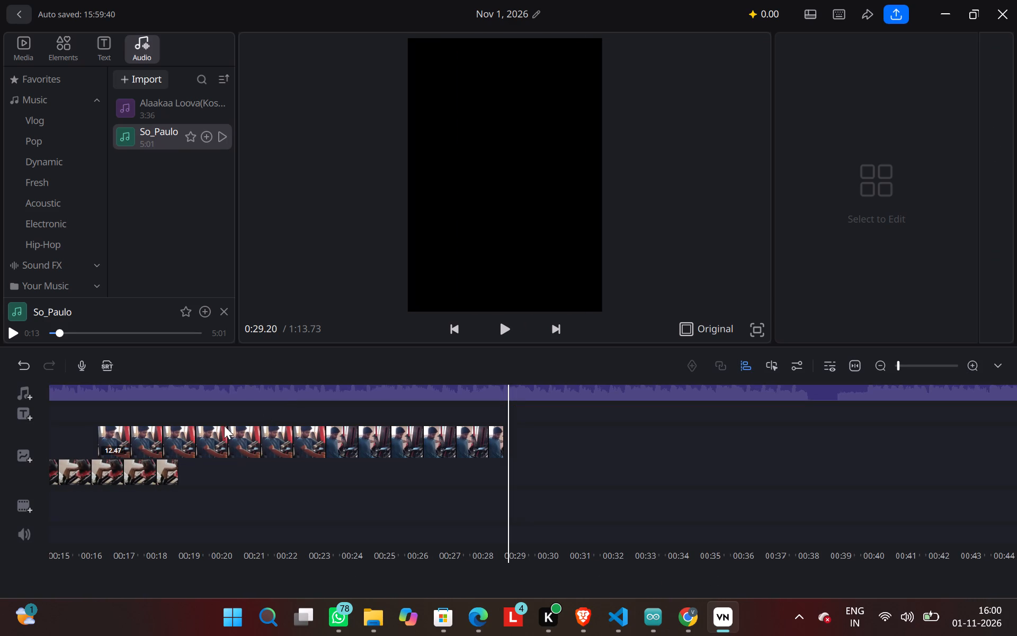
{"action": "left_click", "coordinate": [31, 456]}
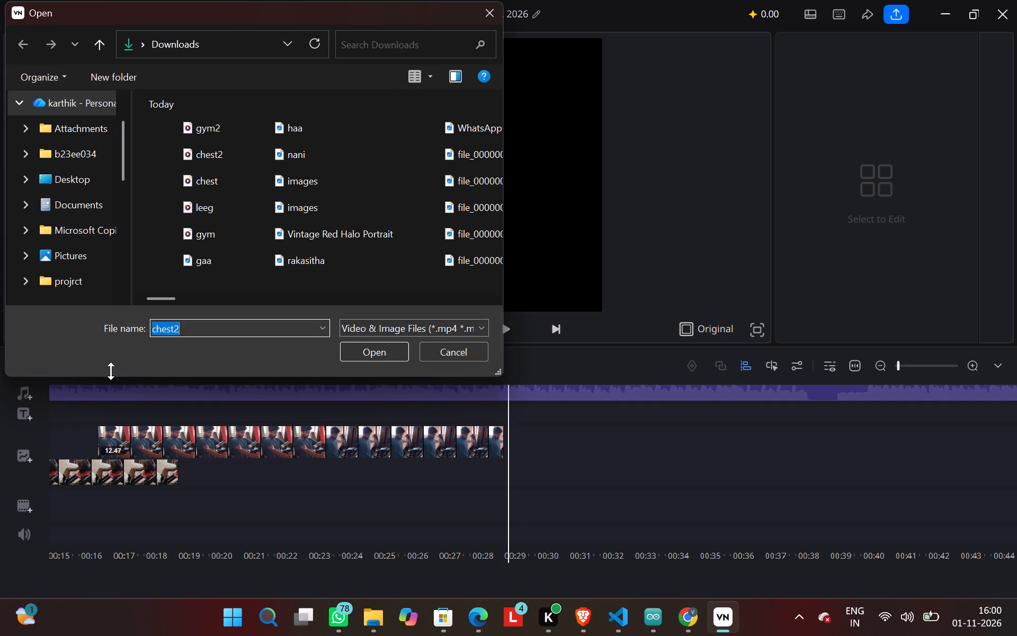
{"action": "left_click", "coordinate": [222, 135]}
{"action": "left_click", "coordinate": [394, 348]}
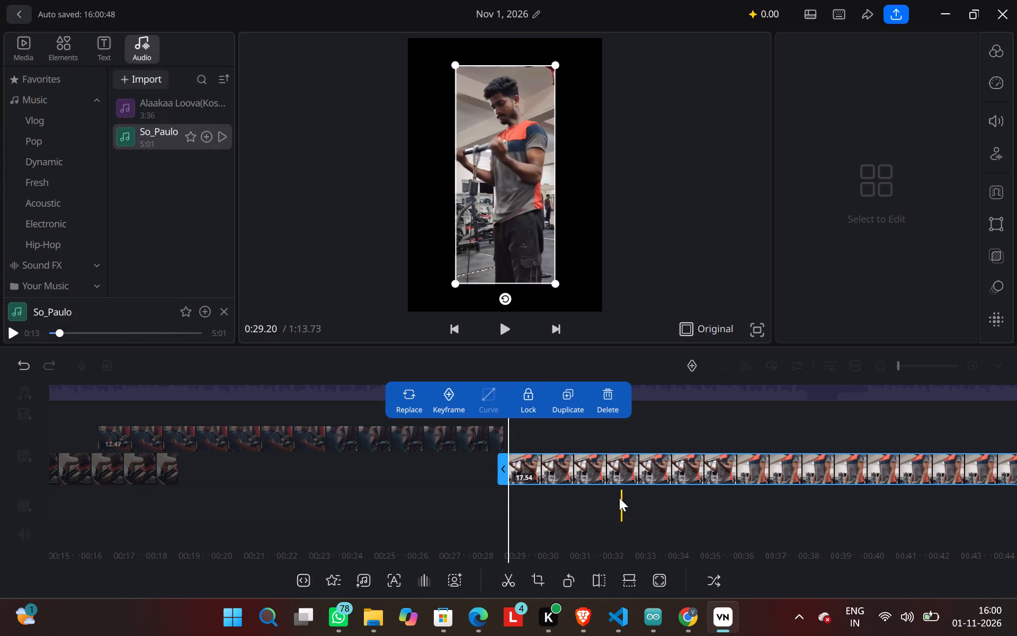
Move the start of the gym2 overlay back to about 28.4 s so it overlaps the end of the chest2 overlay.
{"action": "left_click_drag", "start_coordinate": [618, 473], "coordinate": [591, 483]}
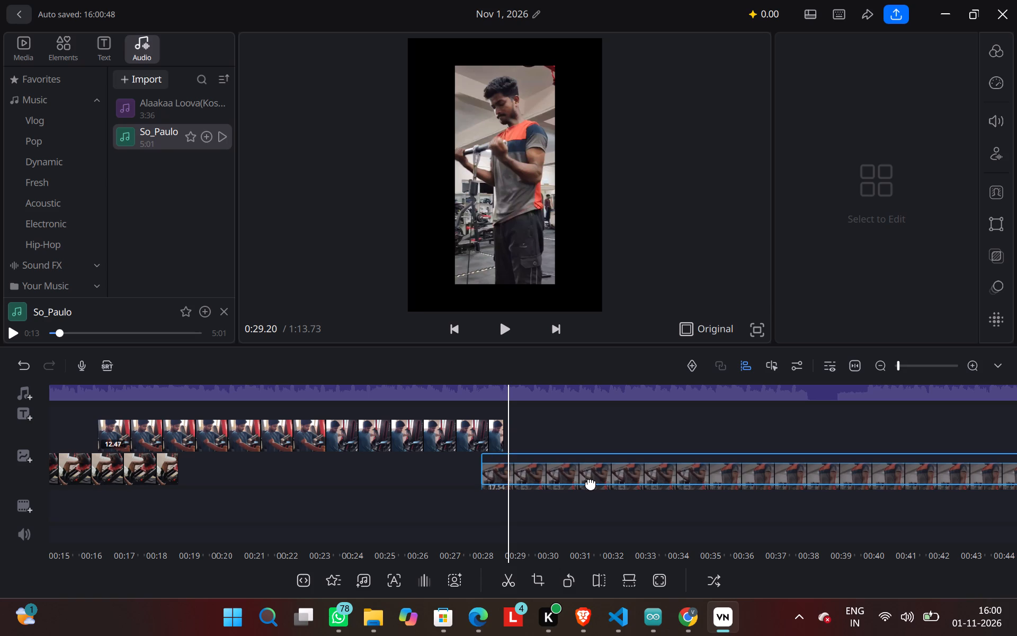
{"action": "left_click_drag", "start_coordinate": [591, 483], "coordinate": [593, 474]}
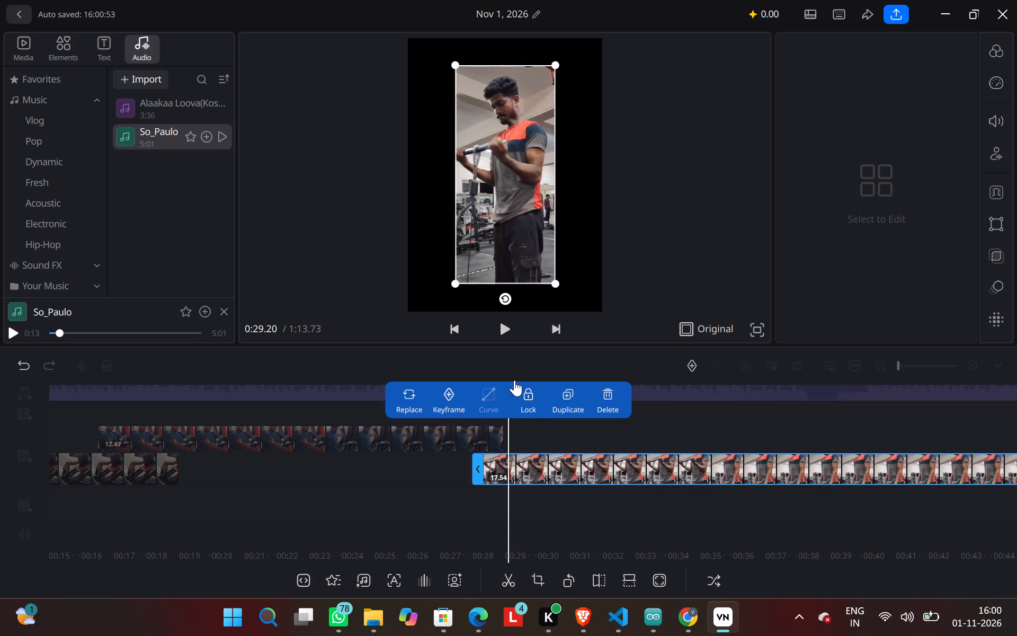
{"action": "left_click", "coordinate": [633, 246]}
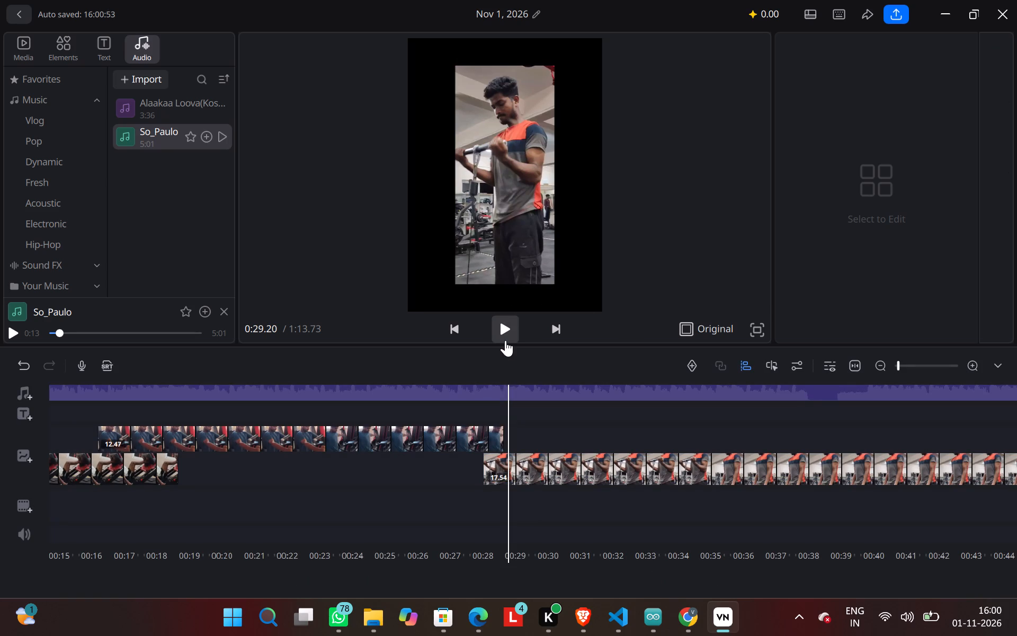
Enlarge the gym2 overlay to nearly fill the frame's height and move it to the horizontal centre of the frame.
{"action": "left_click", "coordinate": [508, 330]}
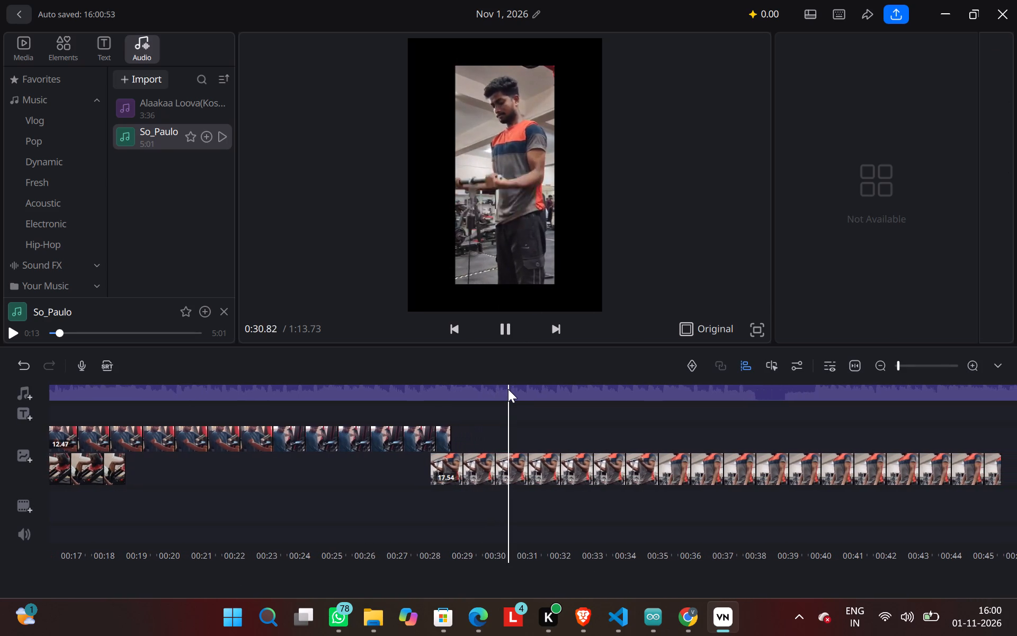
{"action": "left_click", "coordinate": [538, 261]}
{"action": "left_click_drag", "start_coordinate": [555, 280], "coordinate": [563, 285]}
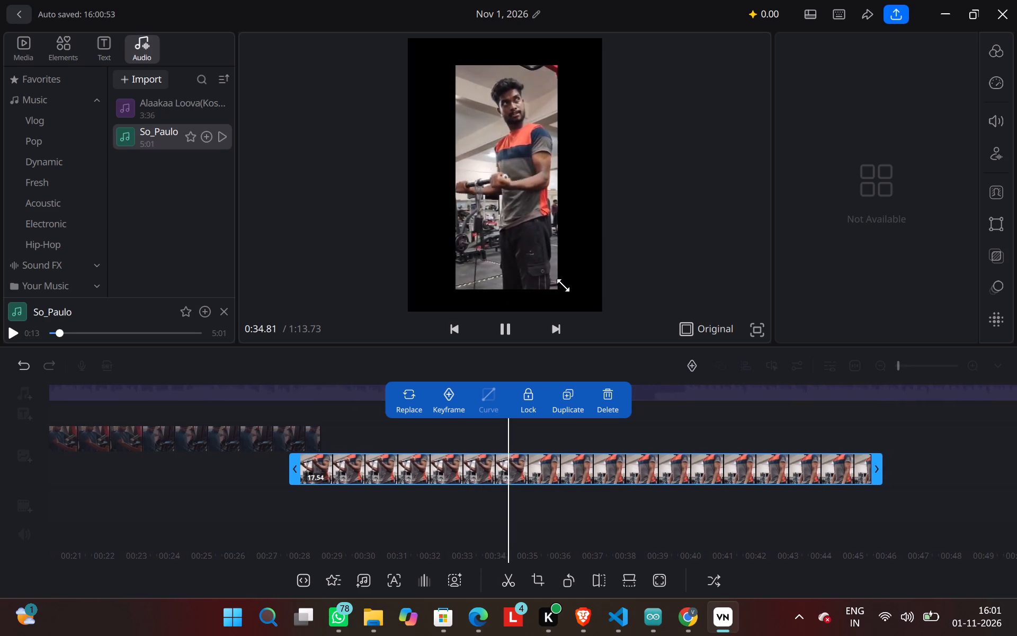
{"action": "left_click_drag", "start_coordinate": [563, 285], "coordinate": [581, 316]}
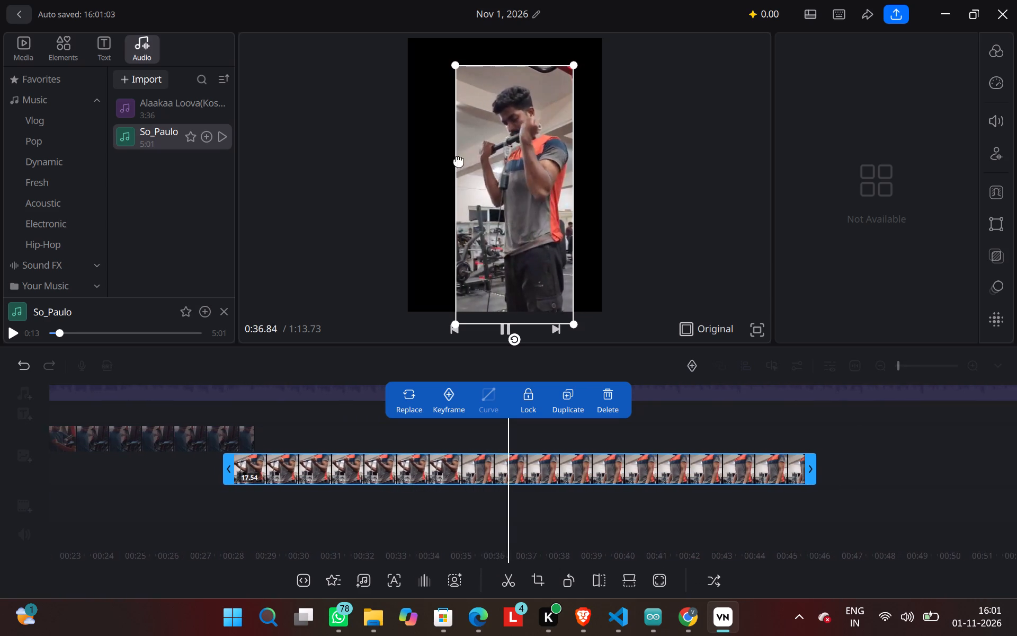
{"action": "left_click_drag", "start_coordinate": [456, 64], "coordinate": [420, 57]}
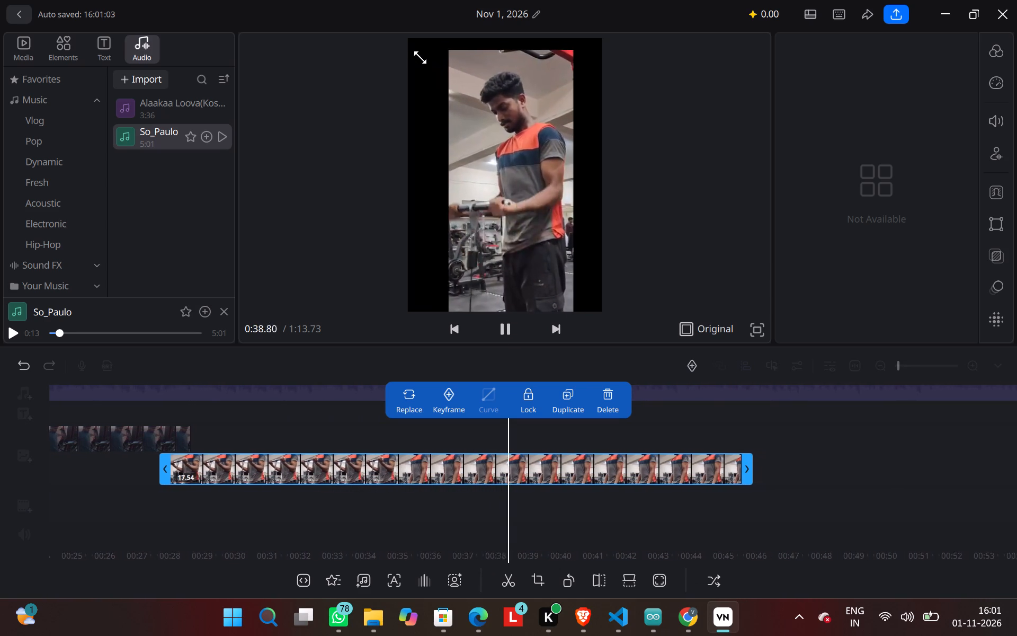
{"action": "left_click_drag", "start_coordinate": [420, 57], "coordinate": [395, 54]}
{"action": "left_click_drag", "start_coordinate": [458, 143], "coordinate": [436, 163]}
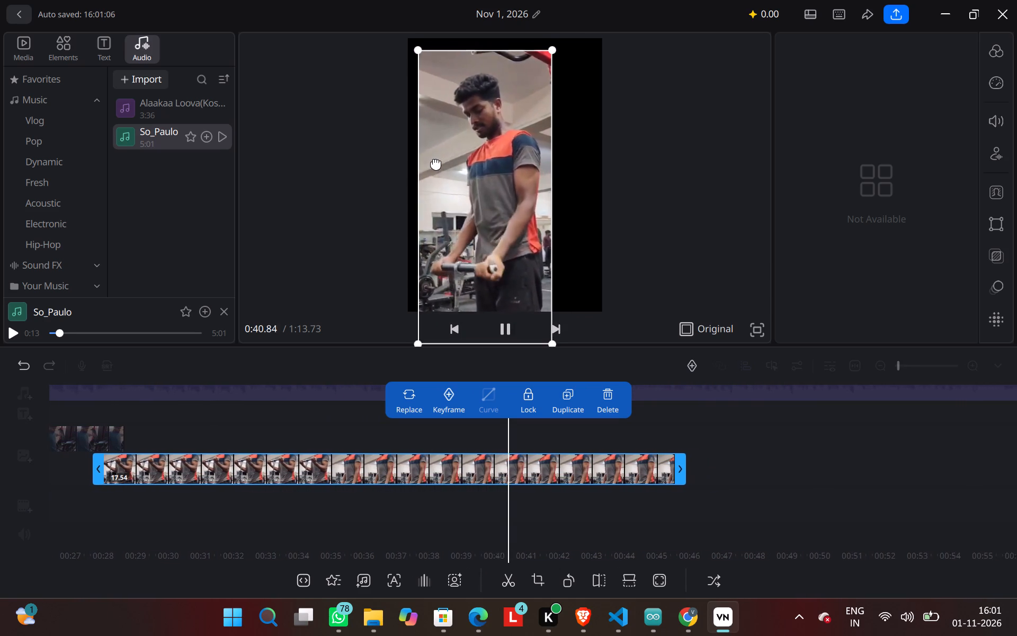
{"action": "left_click_drag", "start_coordinate": [436, 163], "coordinate": [452, 164]}
{"action": "left_click_drag", "start_coordinate": [452, 164], "coordinate": [449, 160]}
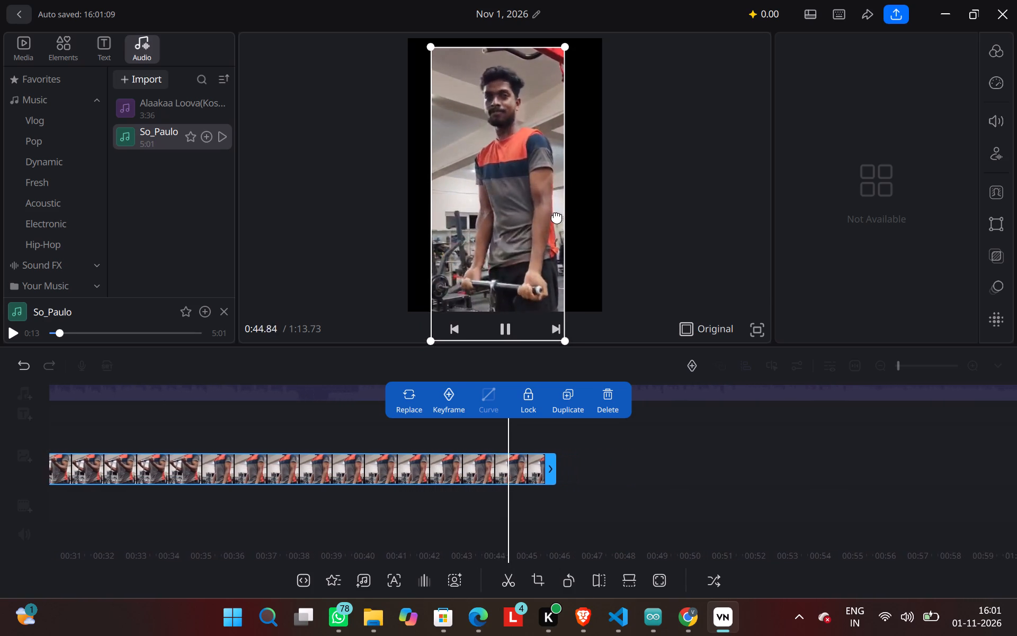
Move the gym2 overlay slightly earlier to start at about 28 s, overlapping more of the chest2 overlay's end.
{"action": "left_click_drag", "start_coordinate": [394, 452], "coordinate": [474, 486]}
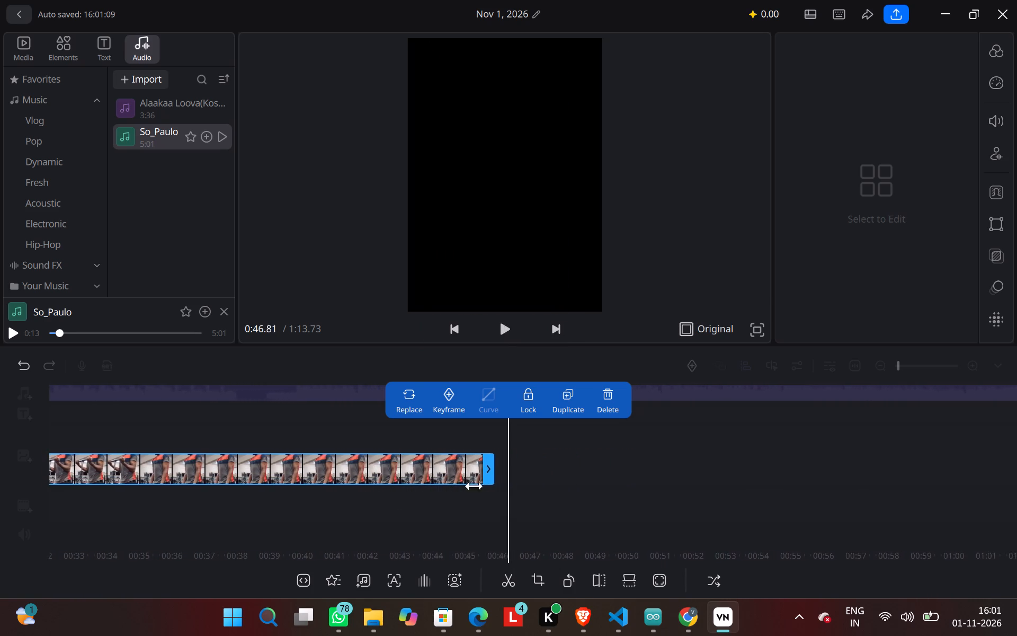
{"action": "left_click_drag", "start_coordinate": [474, 486], "coordinate": [637, 515]}
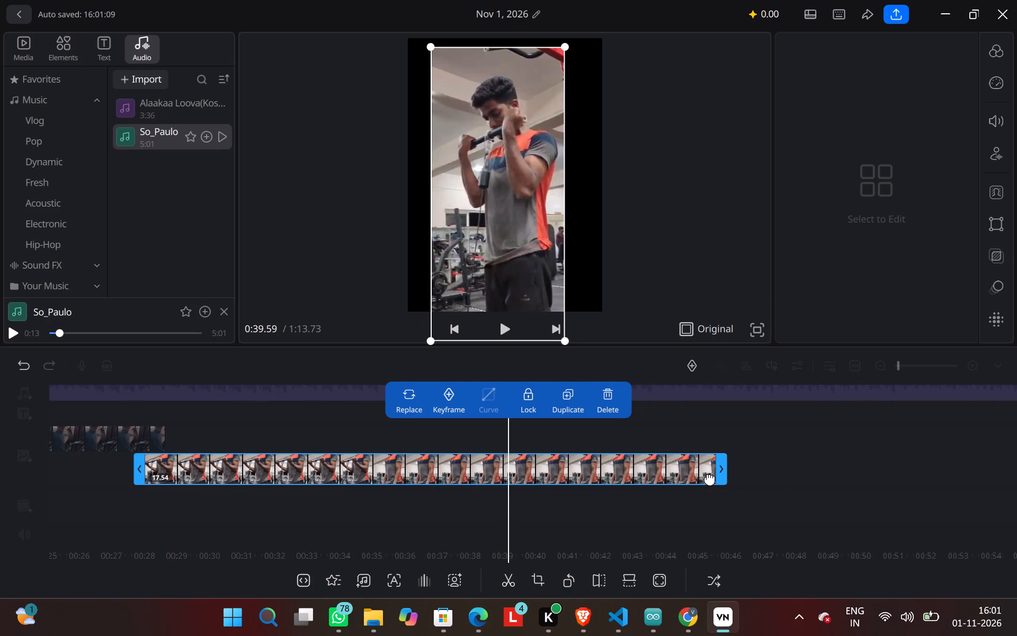
{"action": "left_click_drag", "start_coordinate": [716, 472], "coordinate": [667, 478]}
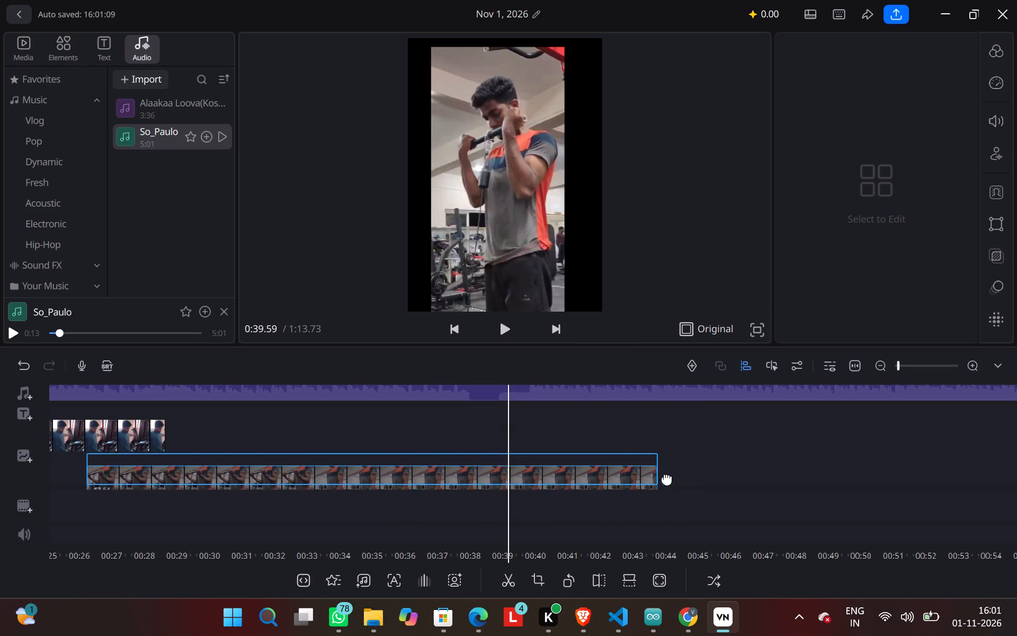
{"action": "left_click_drag", "start_coordinate": [667, 478], "coordinate": [693, 469]}
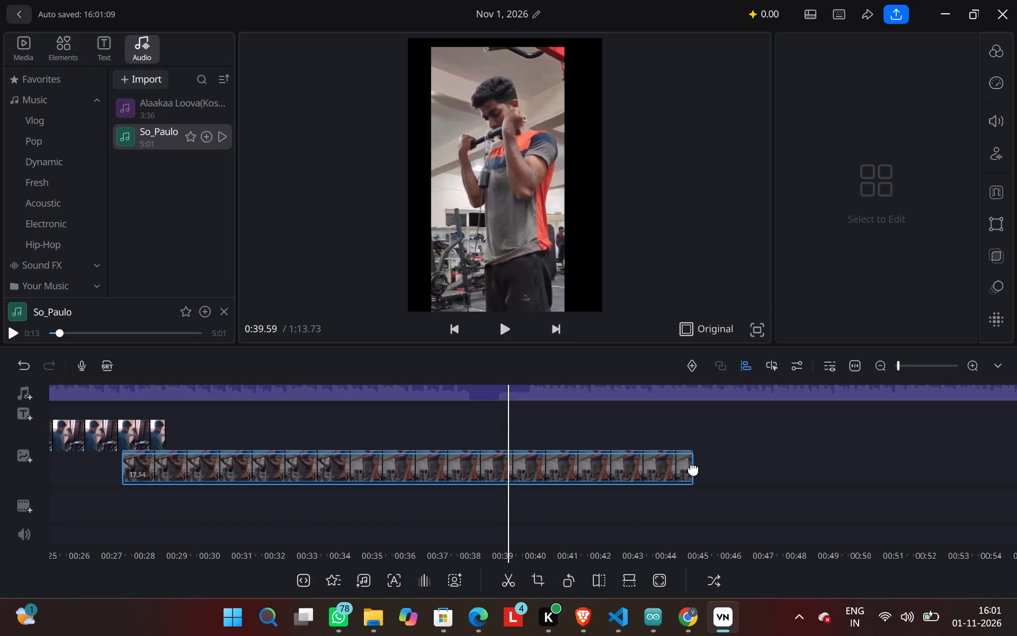
{"action": "left_click_drag", "start_coordinate": [693, 469], "coordinate": [702, 473]}
{"action": "left_click", "coordinate": [702, 473]}
{"action": "double_click", "coordinate": [703, 470]}
Trim the end of the gym2 overlay to a length of 11.39 s, ending at about 39.4 s.
{"action": "left_click_drag", "start_coordinate": [661, 467], "coordinate": [1016, 443]}
{"action": "left_click", "coordinate": [716, 471]}
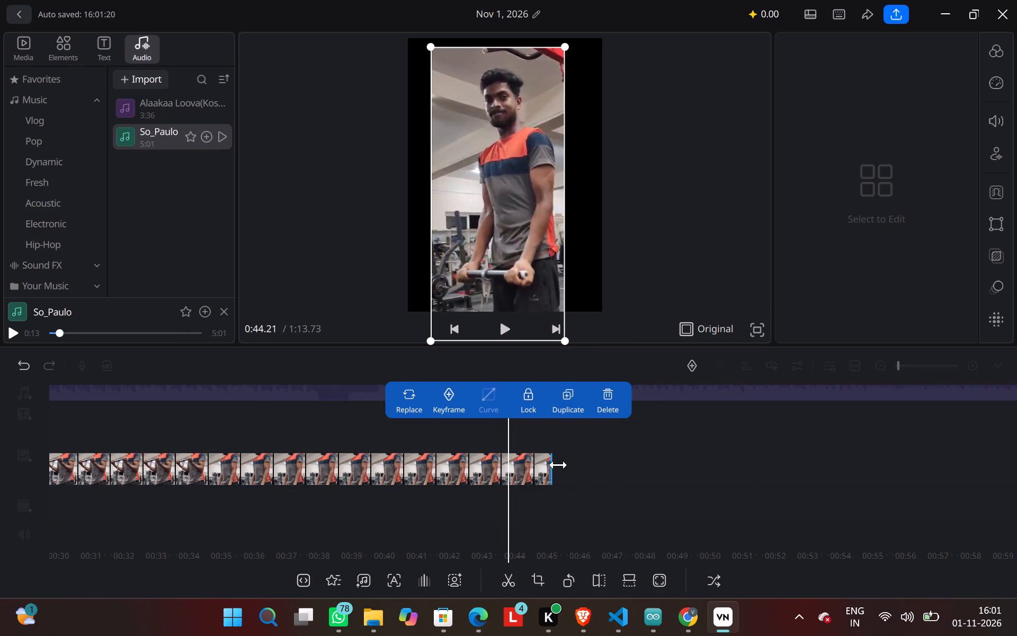
{"action": "left_click_drag", "start_coordinate": [552, 470], "coordinate": [353, 461]}
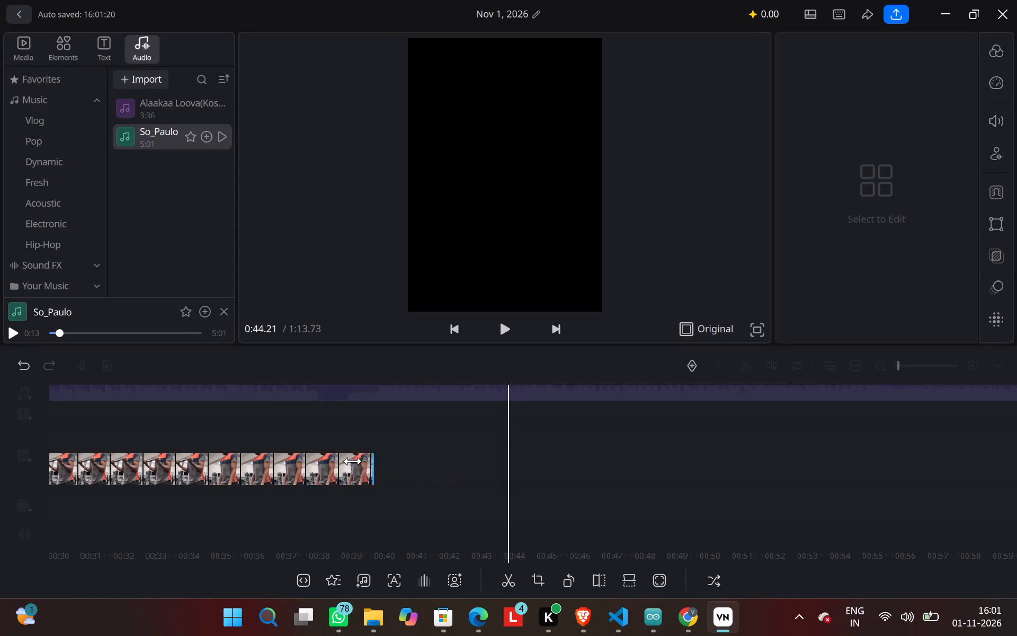
{"action": "left_click_drag", "start_coordinate": [353, 461], "coordinate": [352, 461]}
Play the transition from the chest2 overlay to gym2 and enlarge the gym2 overlay slightly to reach the top of the frame.
{"action": "left_click_drag", "start_coordinate": [437, 440], "coordinate": [1014, 481]}
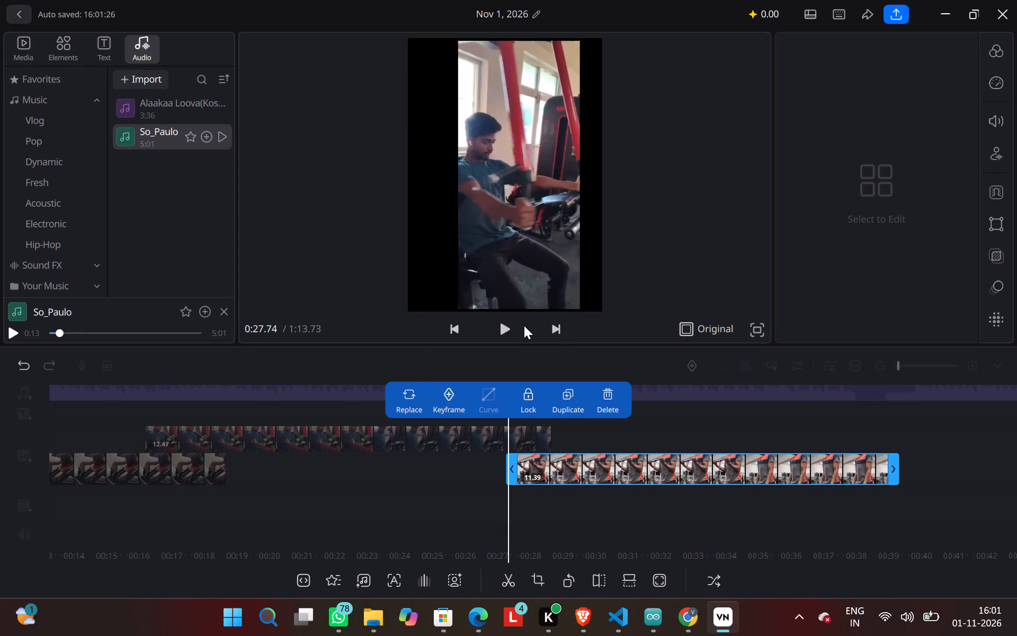
{"action": "left_click", "coordinate": [512, 321]}
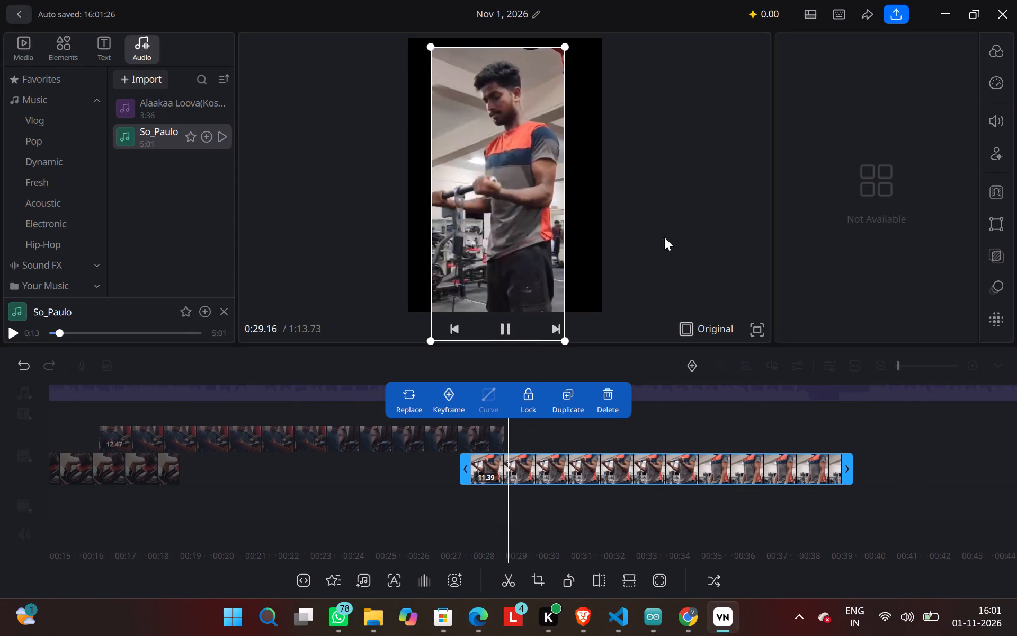
{"action": "left_click", "coordinate": [672, 227]}
{"action": "left_click_drag", "start_coordinate": [595, 453], "coordinate": [758, 459]}
{"action": "left_click", "coordinate": [509, 329]}
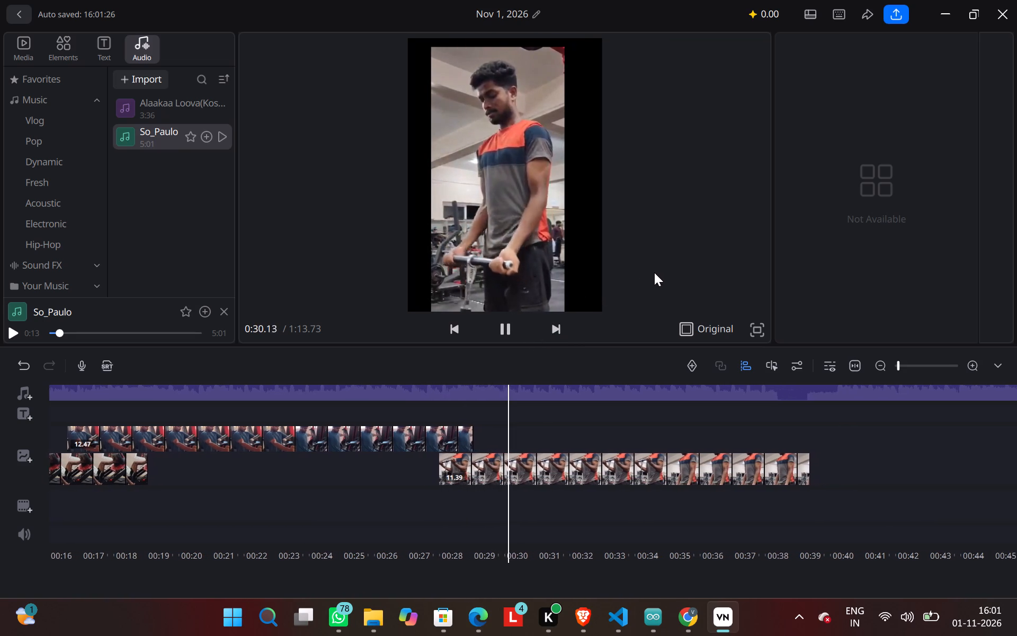
{"action": "left_click", "coordinate": [525, 184]}
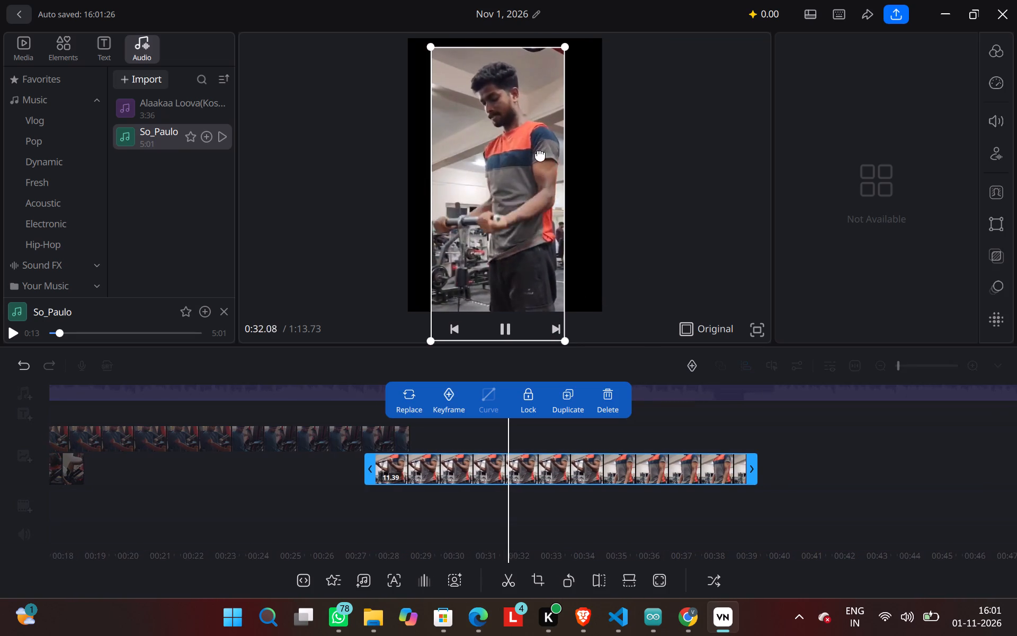
{"action": "left_click_drag", "start_coordinate": [563, 43], "coordinate": [567, 34]}
{"action": "left_click", "coordinate": [567, 34]}
{"action": "left_click", "coordinate": [658, 232]}
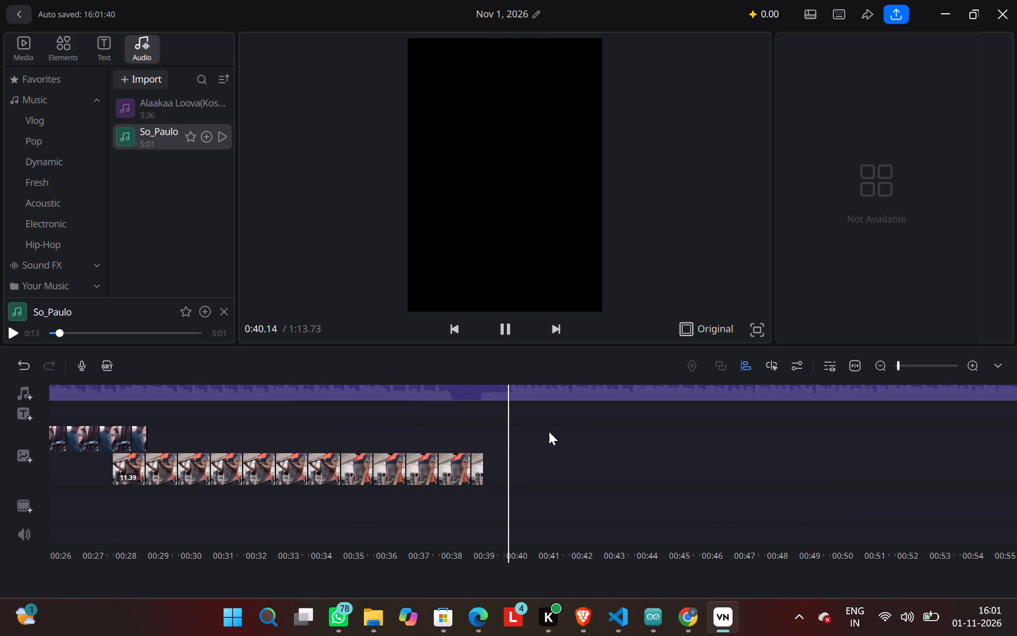
Split the So_Paulo track at 39.40 s, at the end of the gym2 overlay, and delete the part after the cut.
{"action": "left_click_drag", "start_coordinate": [549, 431], "coordinate": [1016, 415]}
{"action": "left_click_drag", "start_coordinate": [728, 513], "coordinate": [855, 490]}
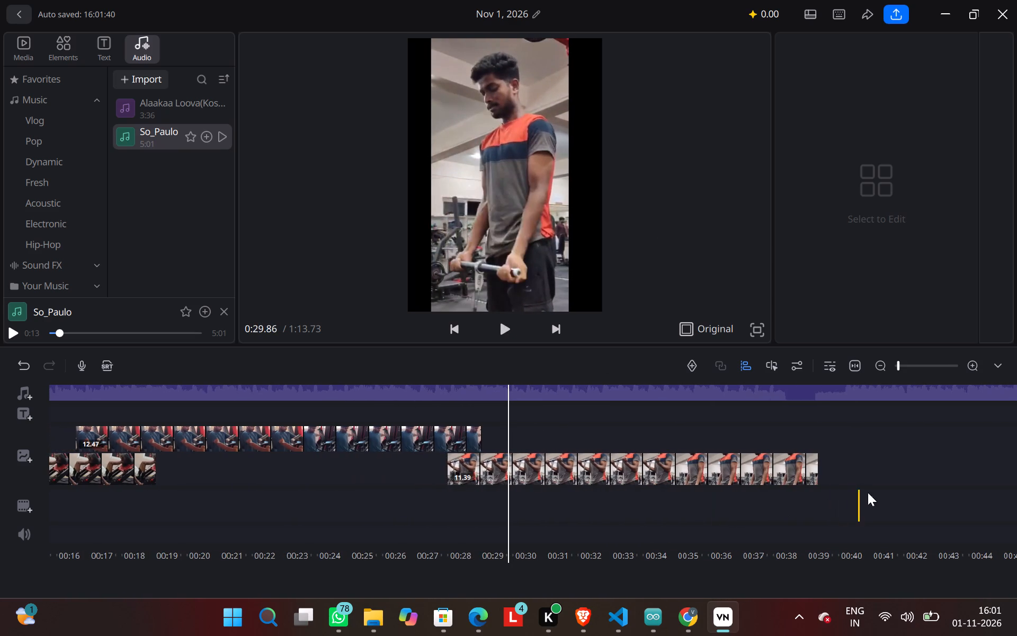
{"action": "left_click_drag", "start_coordinate": [847, 494], "coordinate": [651, 513]}
{"action": "left_click_drag", "start_coordinate": [729, 464], "coordinate": [574, 474]}
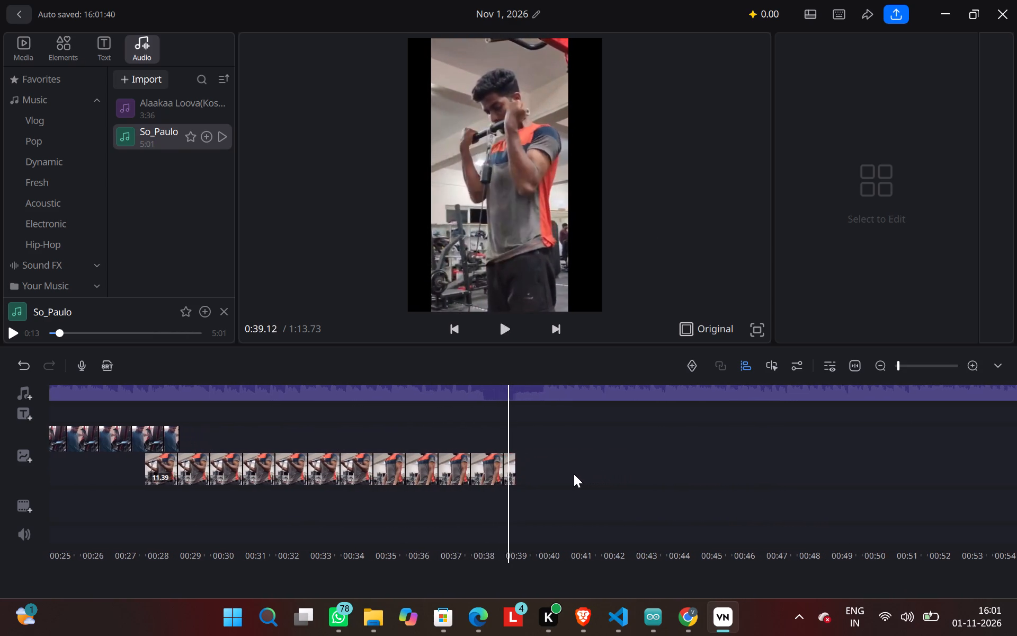
{"action": "left_click_drag", "start_coordinate": [574, 474], "coordinate": [566, 475]}
{"action": "left_click", "coordinate": [566, 475]}
{"action": "left_click", "coordinate": [555, 381]}
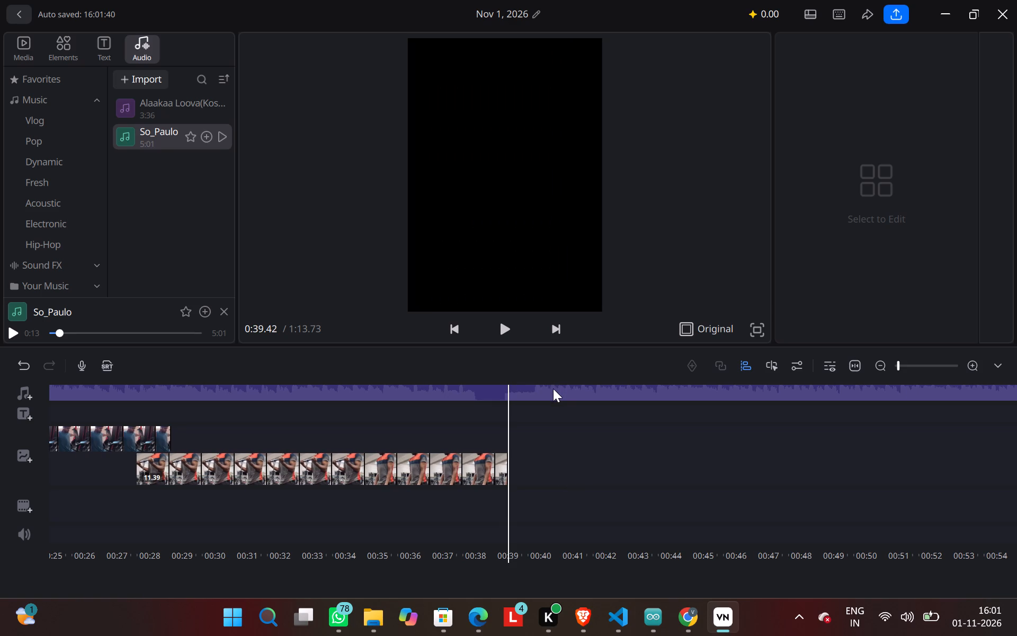
{"action": "left_click", "coordinate": [553, 388]}
{"action": "left_click", "coordinate": [553, 389]}
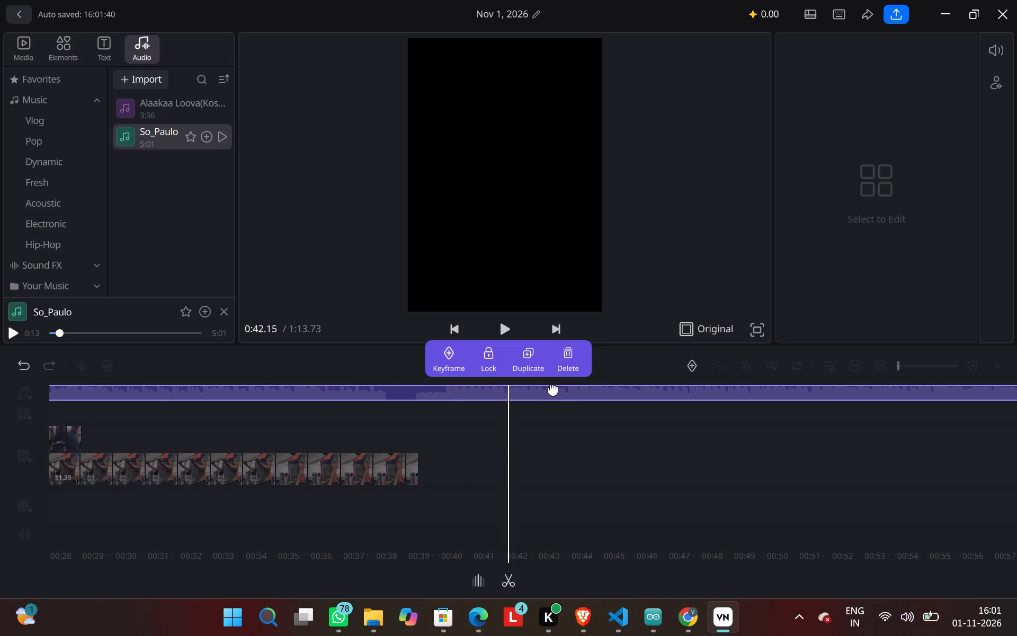
{"action": "left_click_drag", "start_coordinate": [547, 450], "coordinate": [647, 488]}
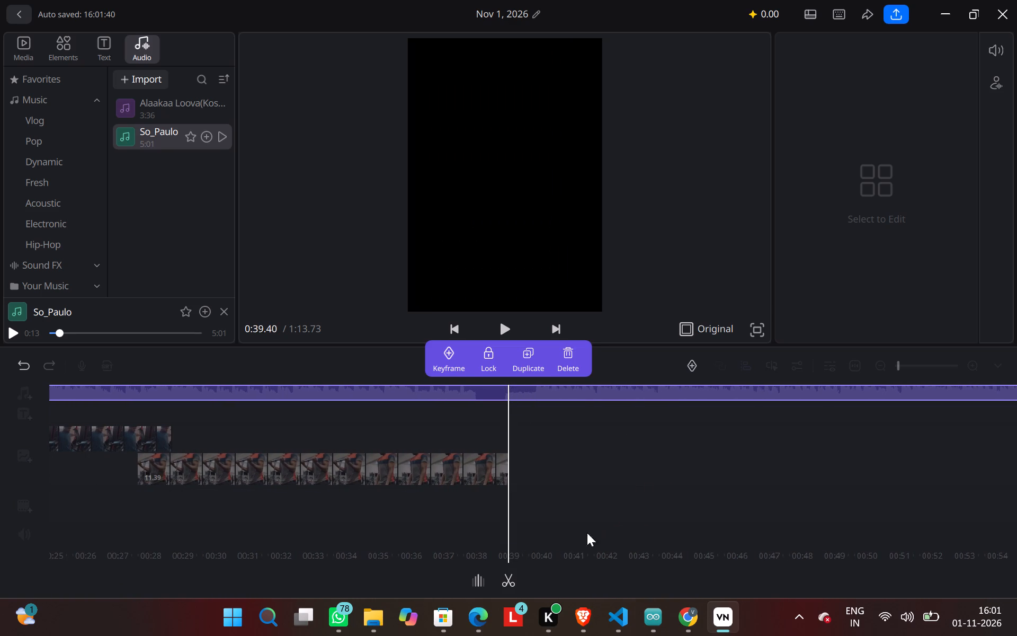
{"action": "left_click", "coordinate": [510, 580]}
{"action": "left_click", "coordinate": [698, 379]}
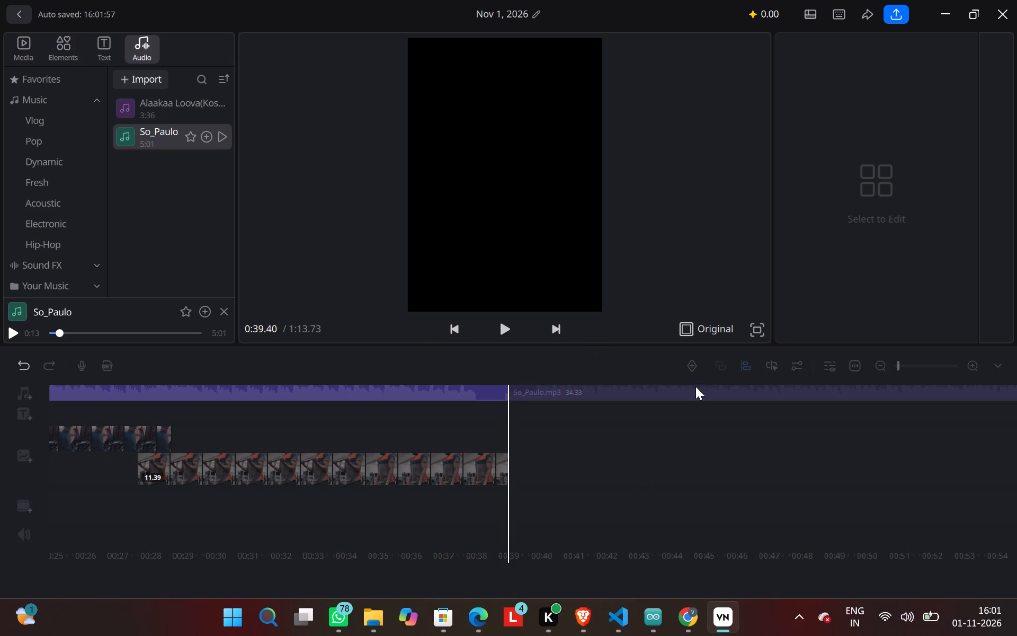
{"action": "left_click", "coordinate": [692, 394]}
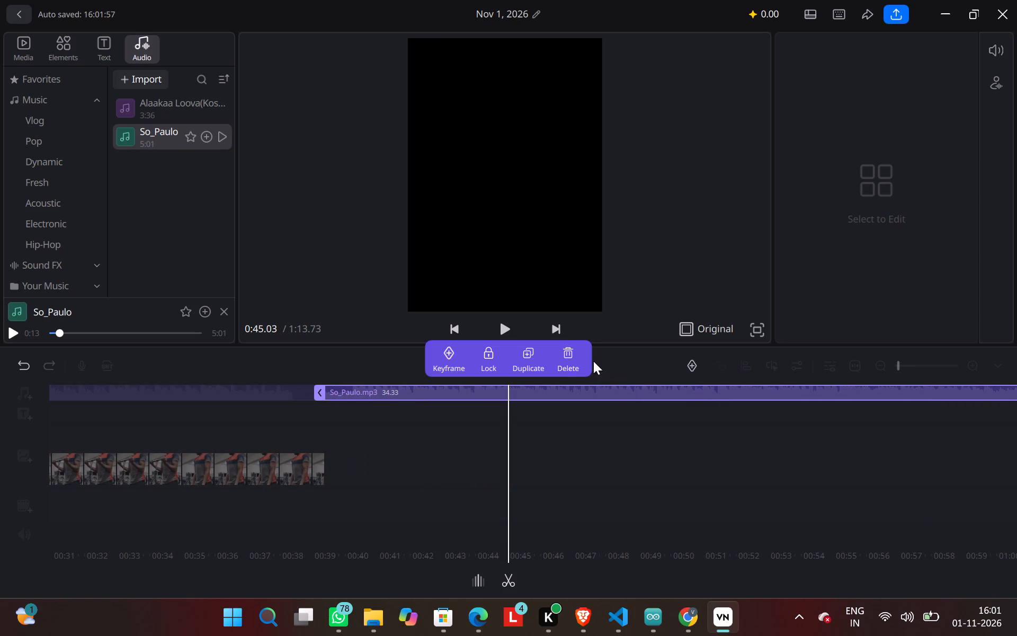
{"action": "left_click", "coordinate": [575, 357]}
Play the edit full-screen from the beginning to examine the result.
{"action": "left_click_drag", "start_coordinate": [581, 435], "coordinate": [1016, 476]}
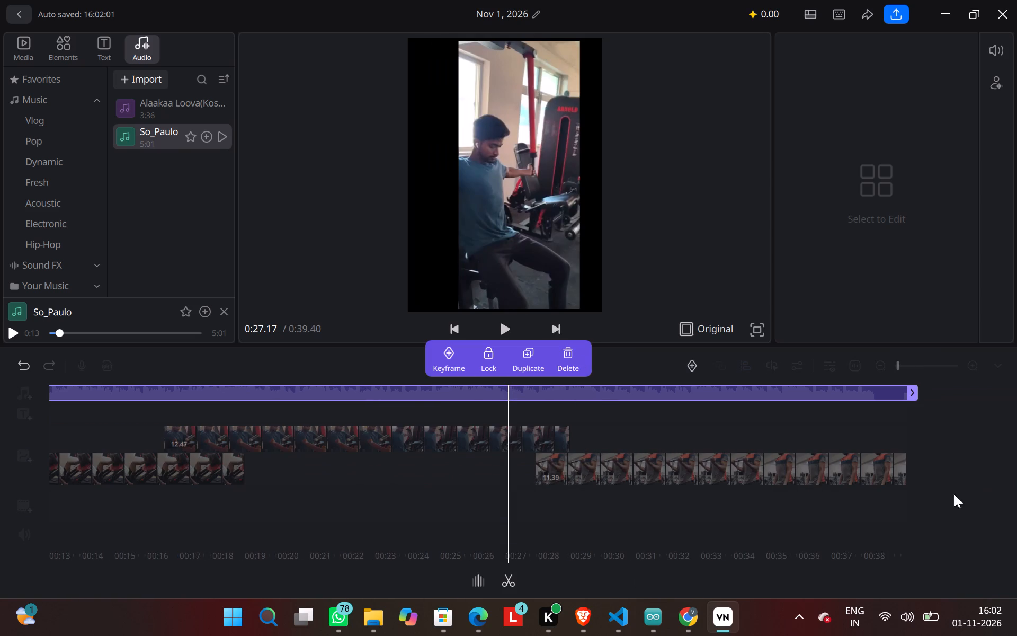
{"action": "left_click", "coordinate": [760, 335]}
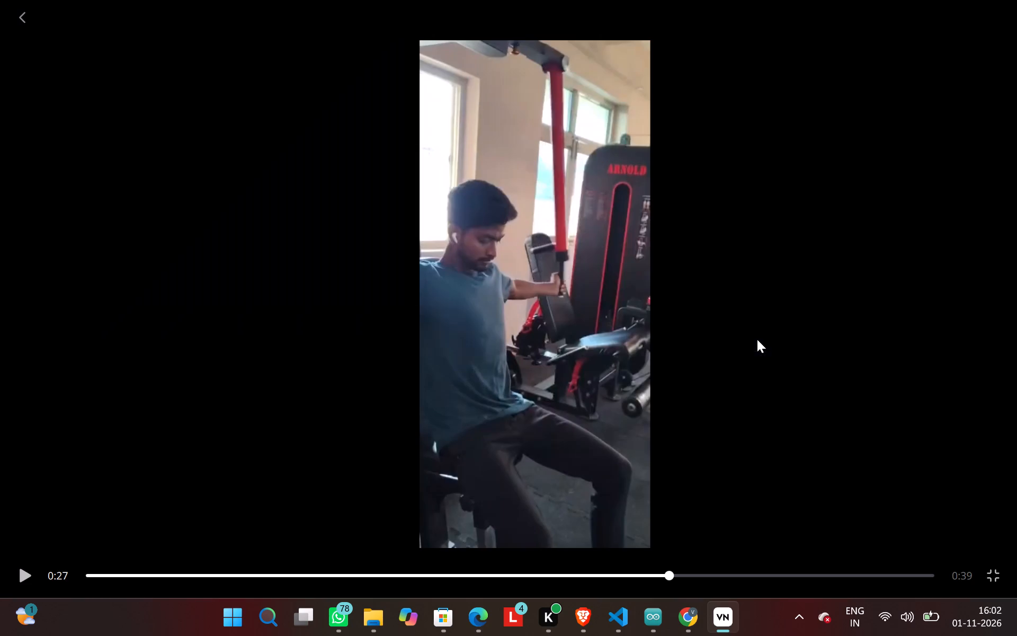
{"action": "left_click", "coordinate": [897, 452]}
{"action": "left_click_drag", "start_coordinate": [663, 566], "coordinate": [737, 590]}
{"action": "left_click_drag", "start_coordinate": [799, 590], "coordinate": [762, 580]}
{"action": "left_click_drag", "start_coordinate": [667, 574], "coordinate": [385, 494]}
{"action": "right_click_drag", "start_coordinate": [397, 522], "coordinate": [362, 508]}
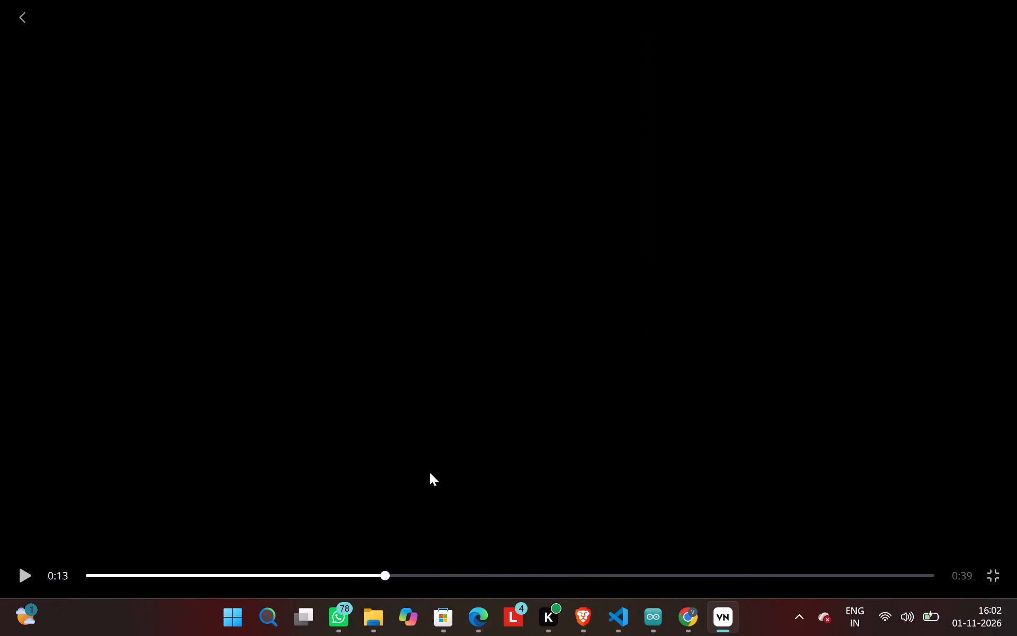
{"action": "left_click", "coordinate": [85, 571]}
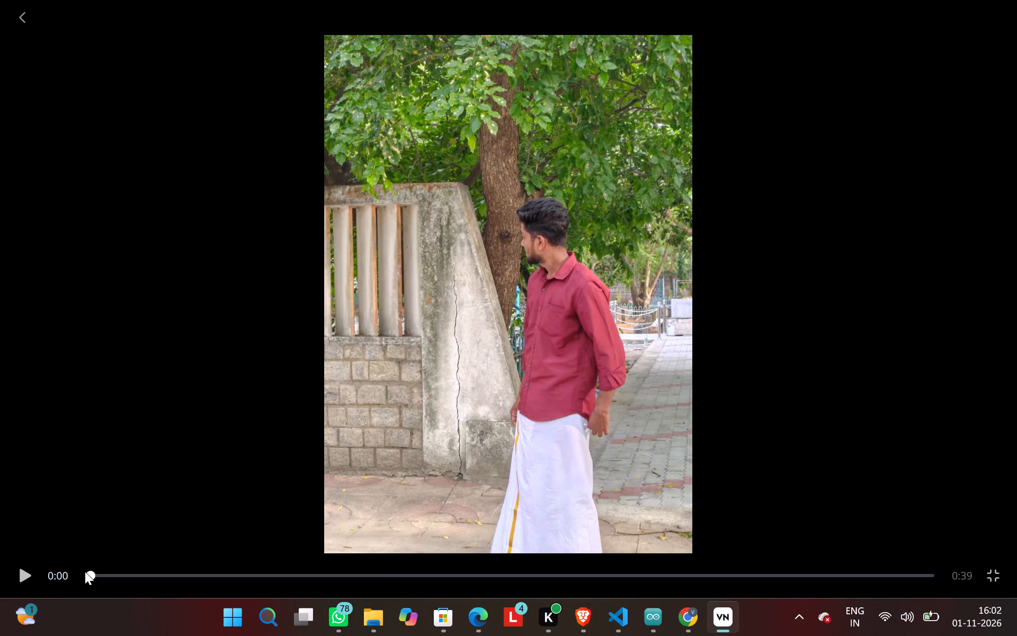
{"action": "left_click", "coordinate": [11, 573]}
{"action": "left_click", "coordinate": [15, 578]}
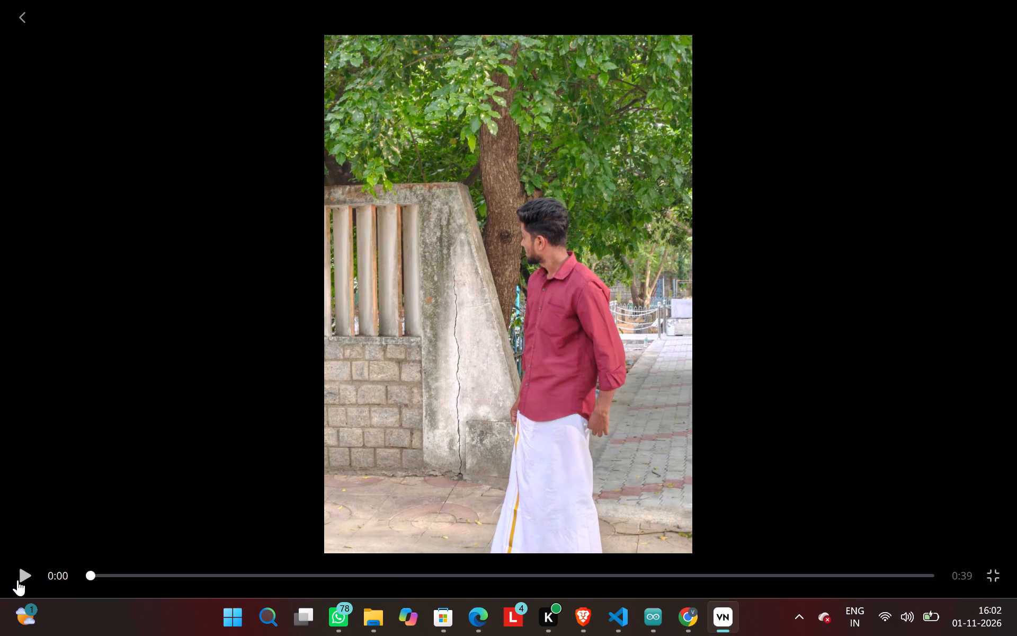
{"action": "left_click", "coordinate": [23, 577]}
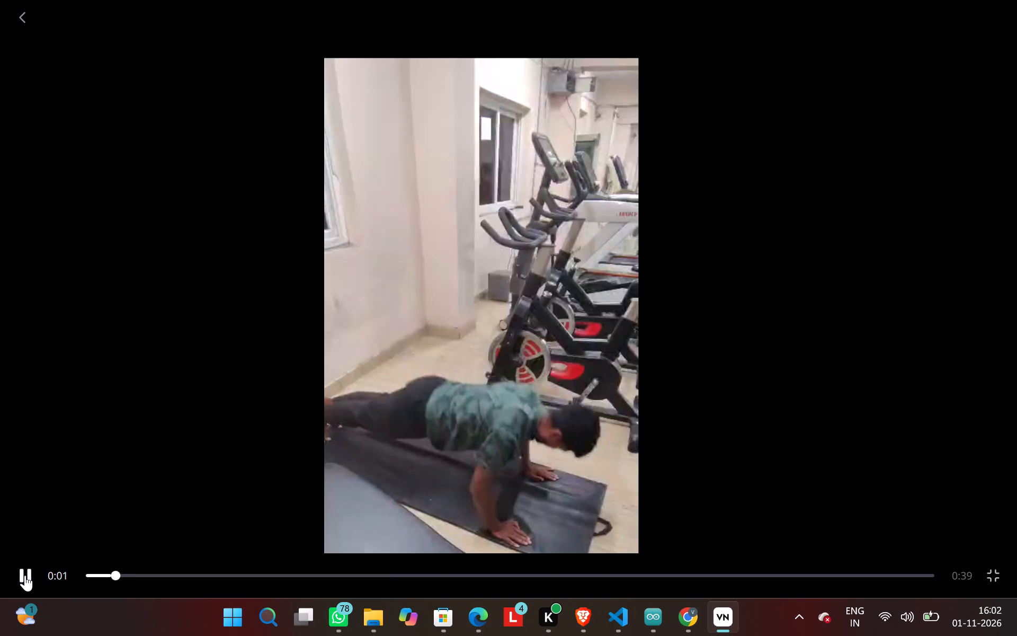
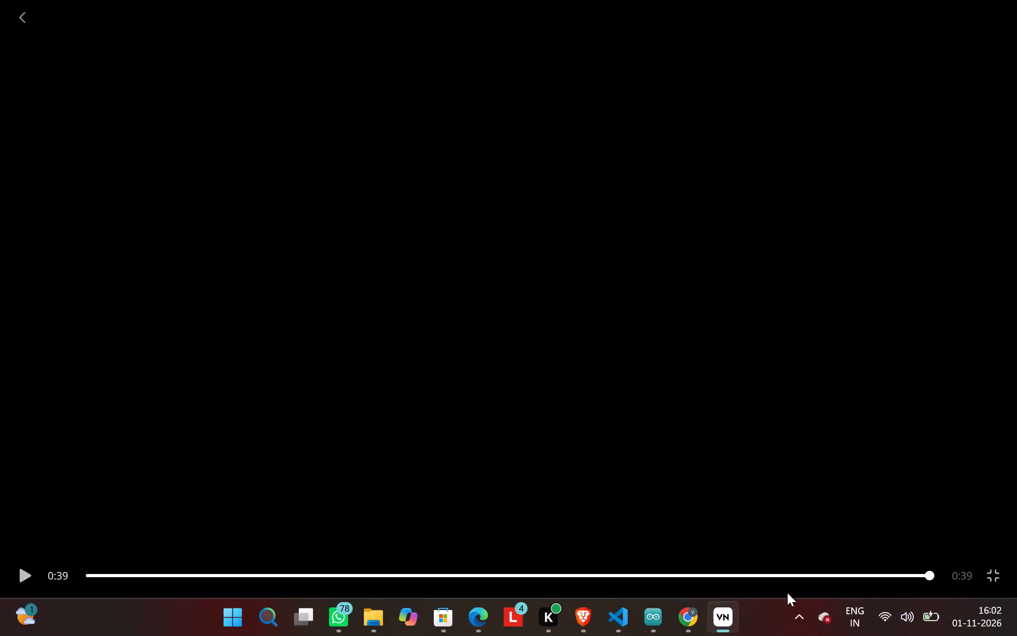
Leave the full-screen preview and bring the playhead back from the end to the early leg-press section, at about 6.9 s.
{"action": "left_click", "coordinate": [988, 569]}
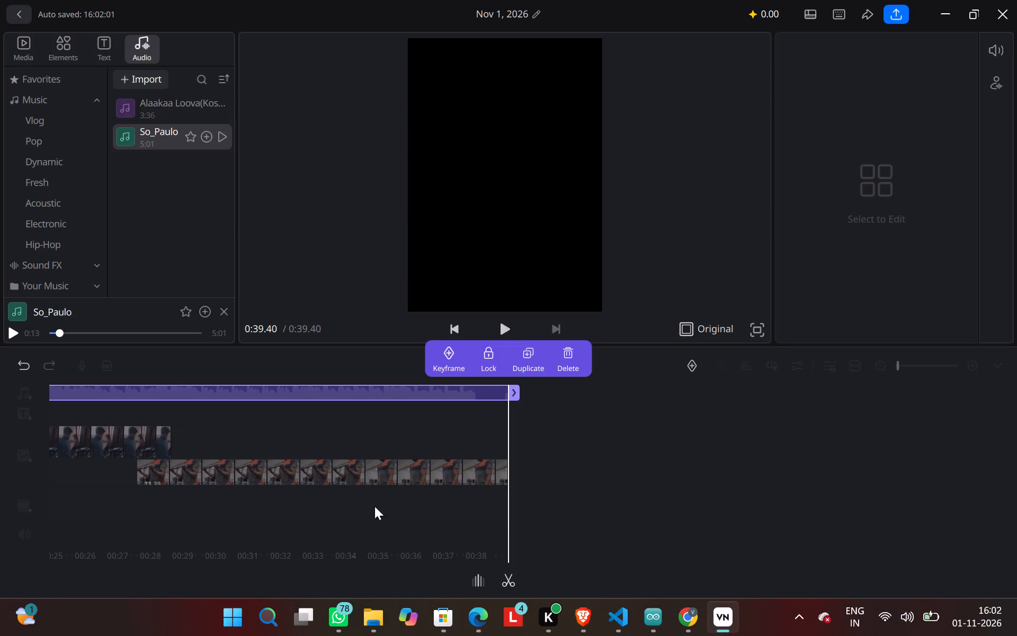
{"action": "left_click_drag", "start_coordinate": [328, 490], "coordinate": [1016, 545]}
{"action": "left_click_drag", "start_coordinate": [622, 580], "coordinate": [1016, 509]}
{"action": "left_click_drag", "start_coordinate": [742, 538], "coordinate": [884, 536]}
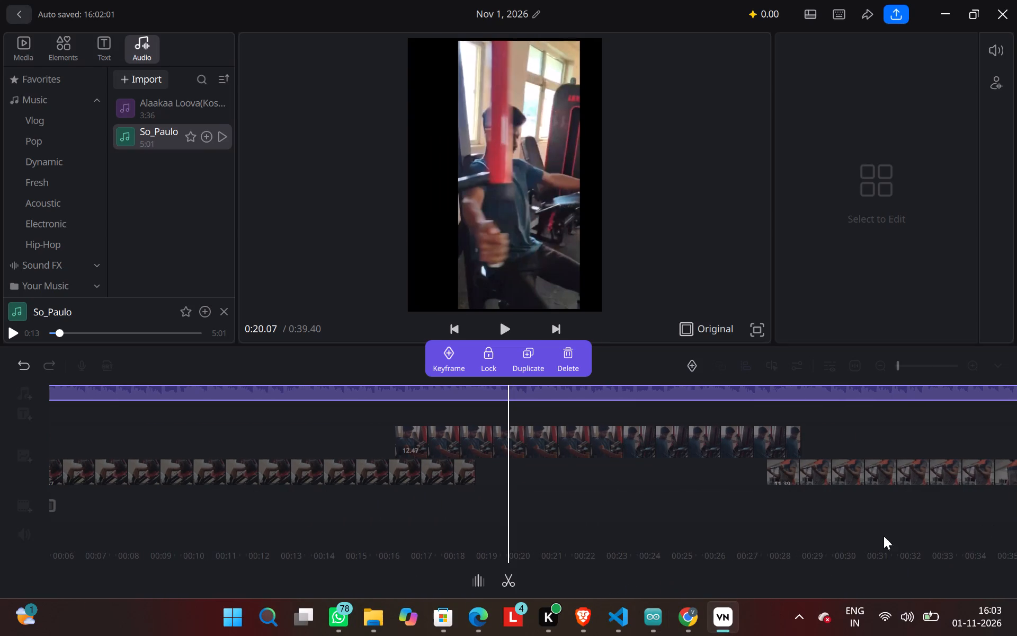
{"action": "left_click_drag", "start_coordinate": [884, 536], "coordinate": [1016, 512]}
{"action": "left_click", "coordinate": [1016, 512]}
{"action": "left_click", "coordinate": [672, 579]}
{"action": "left_click_drag", "start_coordinate": [684, 569], "coordinate": [747, 537]}
{"action": "left_click_drag", "start_coordinate": [780, 527], "coordinate": [946, 492]}
{"action": "left_click_drag", "start_coordinate": [896, 505], "coordinate": [1016, 457]}
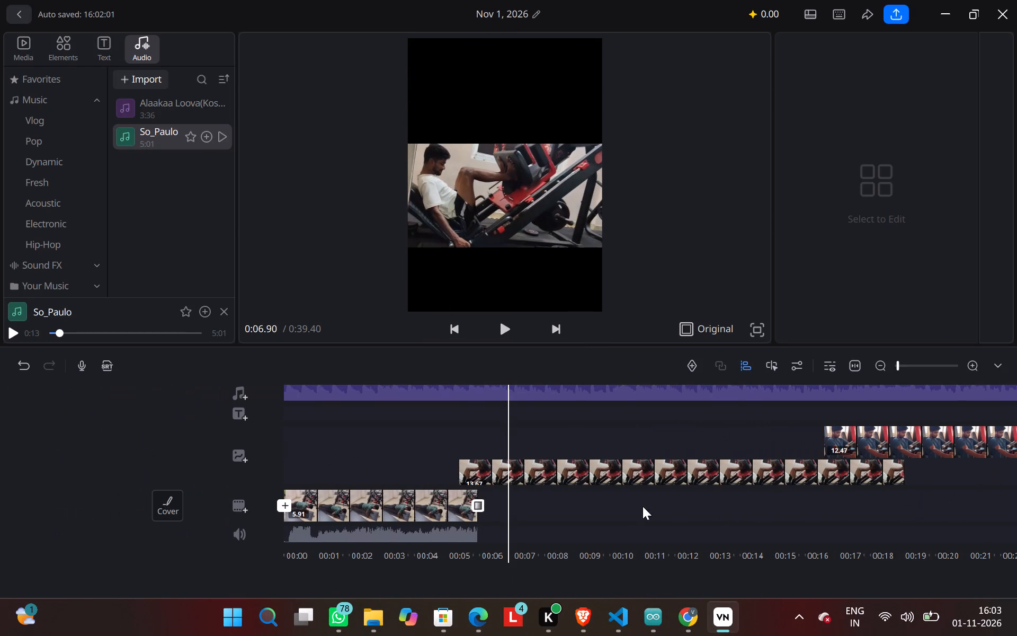
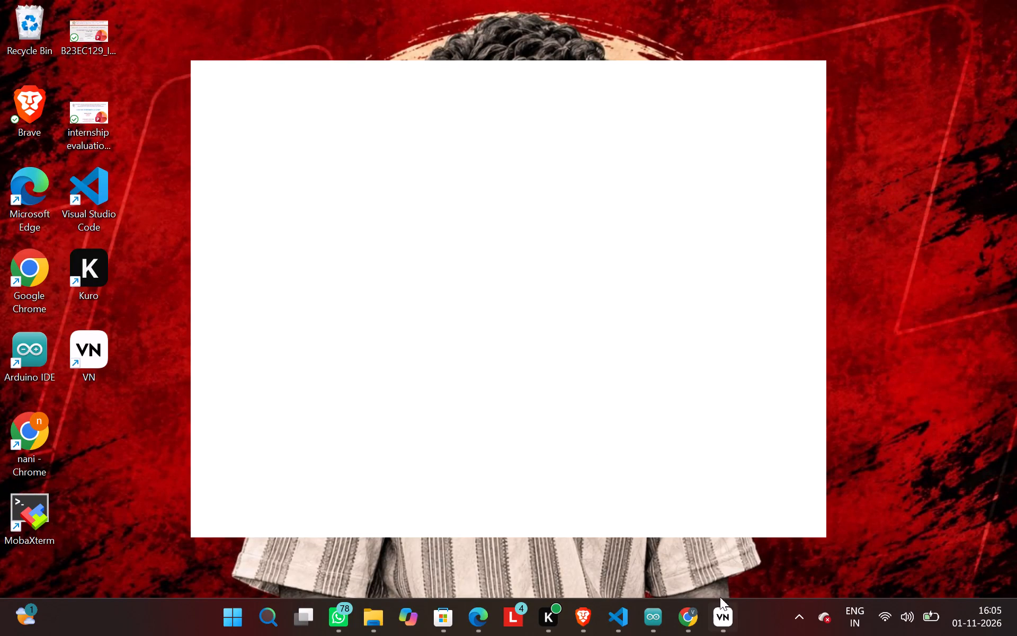
Switch to VN and leave the gym workout edit for the project list.
{"action": "left_click", "coordinate": [721, 624]}
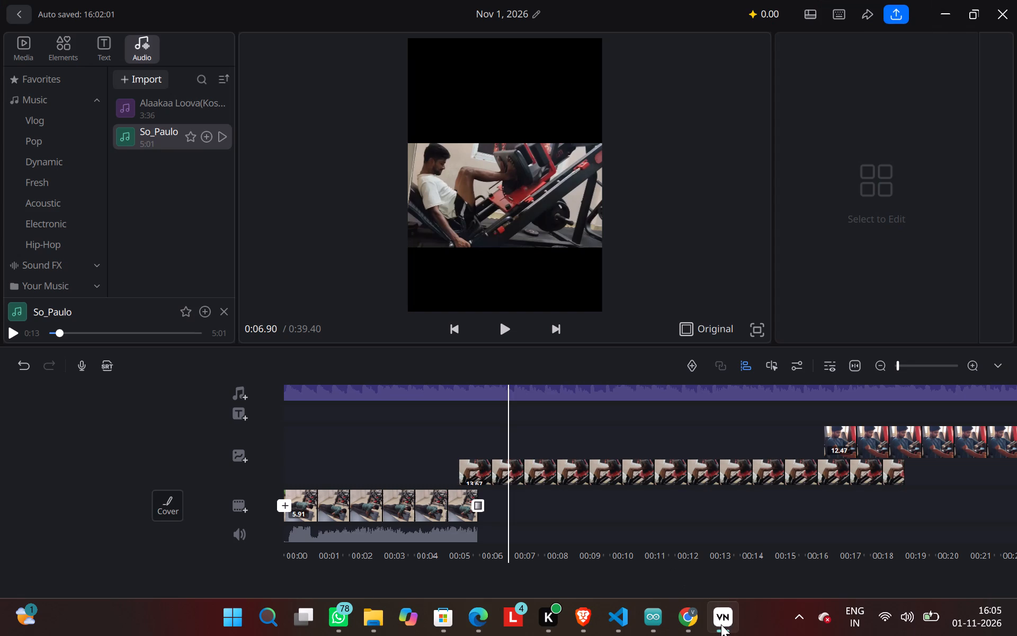
{"action": "scroll", "coordinate": [316, 216], "scroll_direction": "right", "scroll_amount": 2}
{"action": "left_click", "coordinate": [23, 16]}
Open the 2-second Nov 1, 2026 project whose cover shows the striped-shirt portrait on a red background.
{"action": "scroll", "coordinate": [345, 260], "scroll_direction": "down", "scroll_amount": 1}
{"action": "scroll", "coordinate": [345, 260], "scroll_direction": "up", "scroll_amount": 1, "text": "ctrl"}
{"action": "scroll", "coordinate": [345, 260], "scroll_direction": "down", "scroll_amount": 1, "text": "ctrl"}
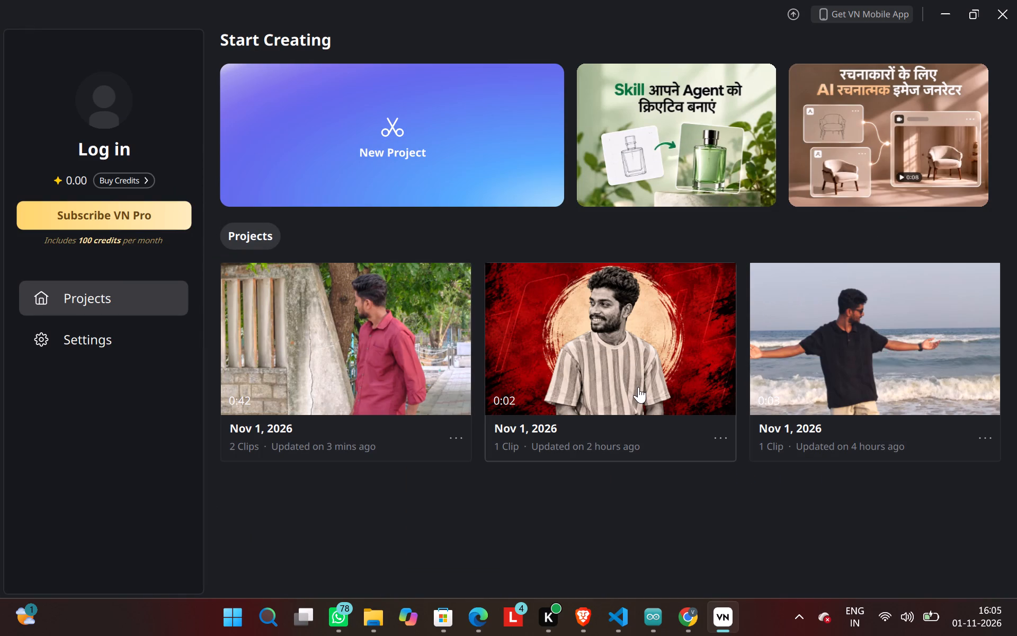
{"action": "left_click", "coordinate": [638, 387]}
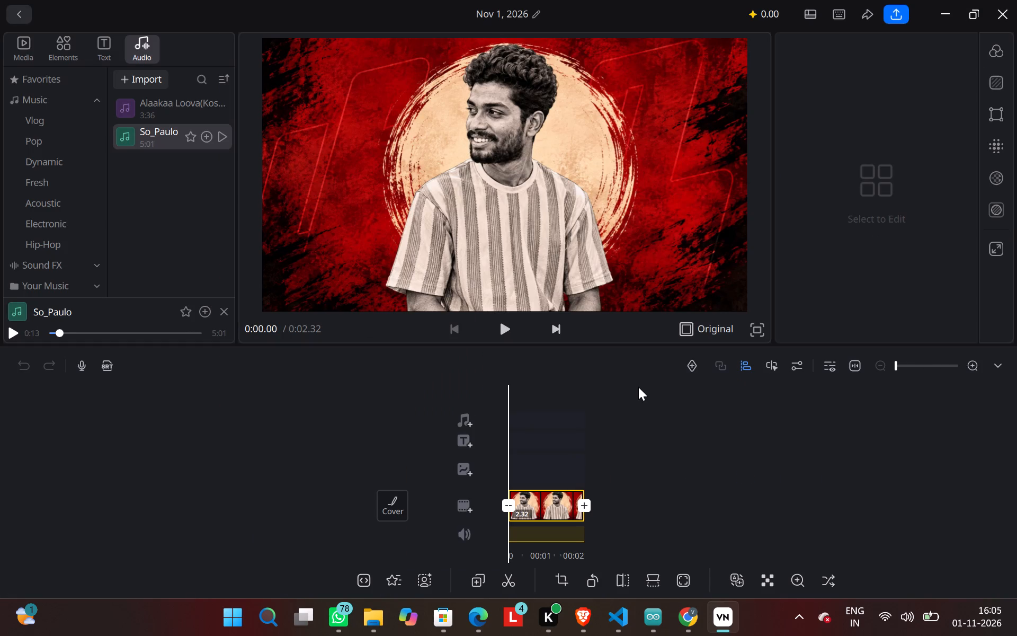
Preview the portrait clip briefly, pausing at about 1.56 s, and return the playhead to the start.
{"action": "left_click", "coordinate": [506, 332]}
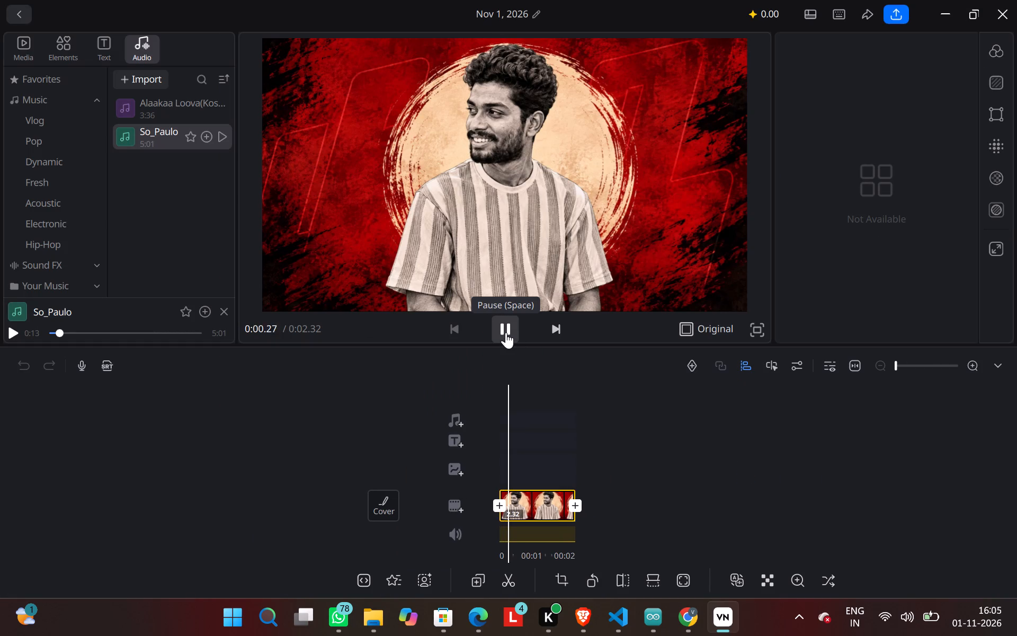
{"action": "left_click", "coordinate": [506, 332]}
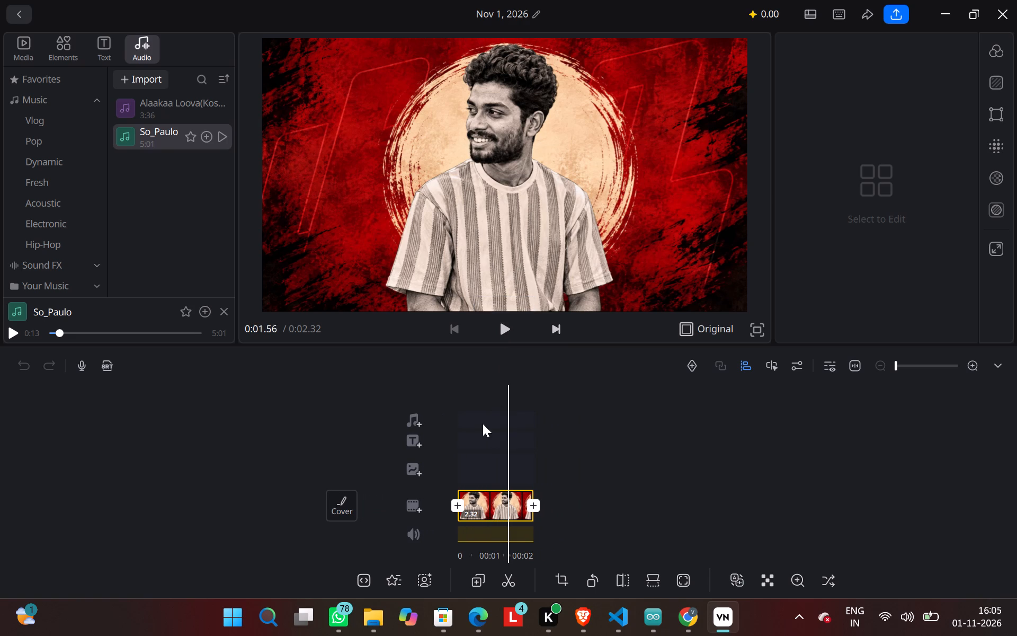
{"action": "scroll", "coordinate": [471, 505], "scroll_direction": "right", "scroll_amount": 7}
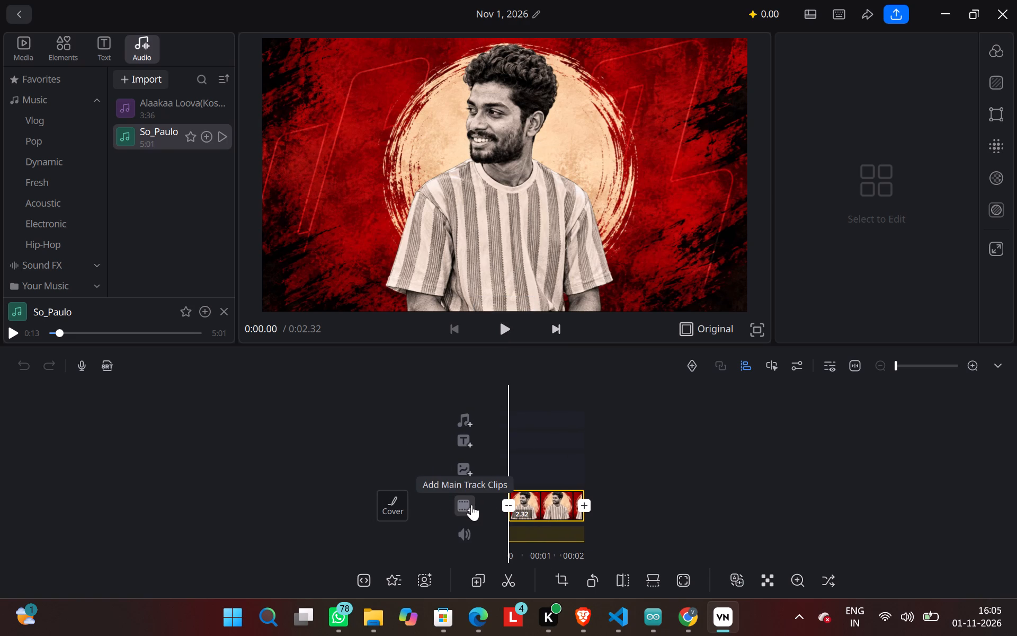